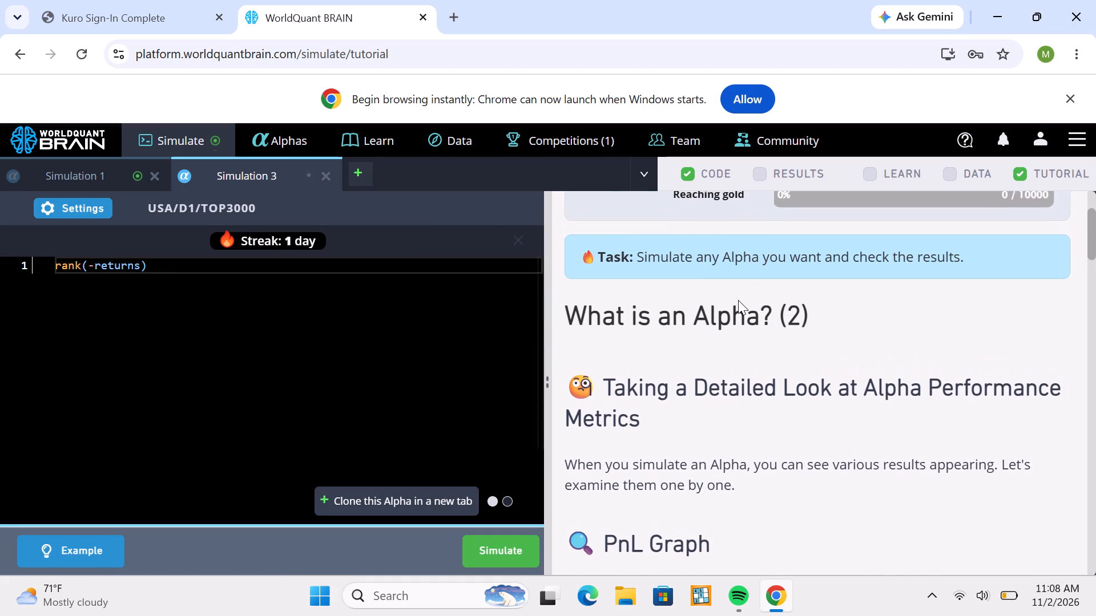
# Read through the "What is an Alpha? (2)" tutorial page, covering the performance metrics and the closing simulation task.
pyautogui.scroll(-4, 738, 300)
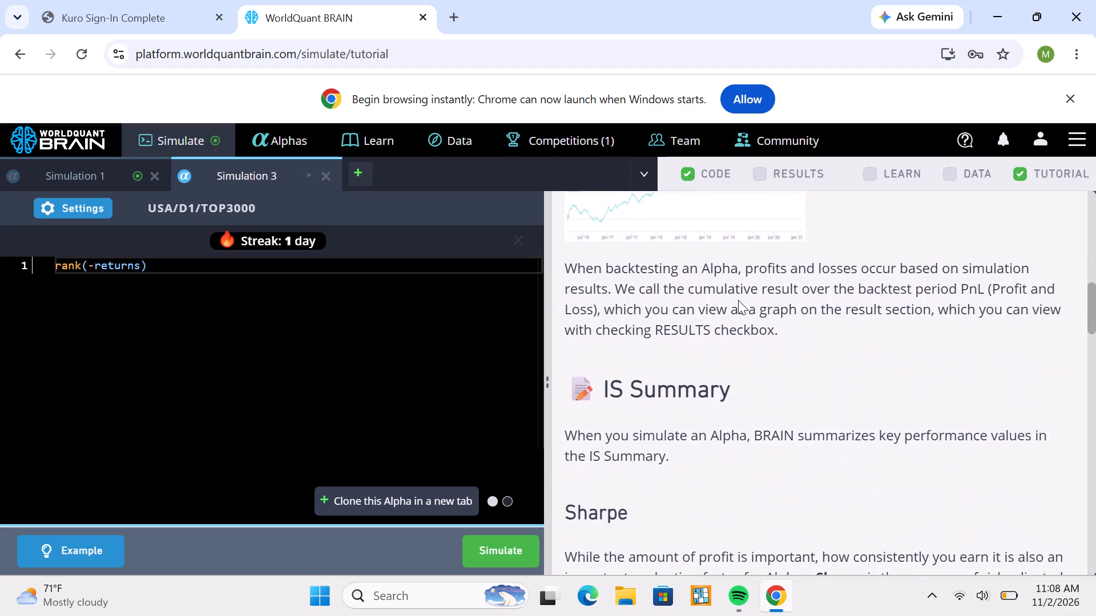
pyautogui.scroll(-4, 738, 300)
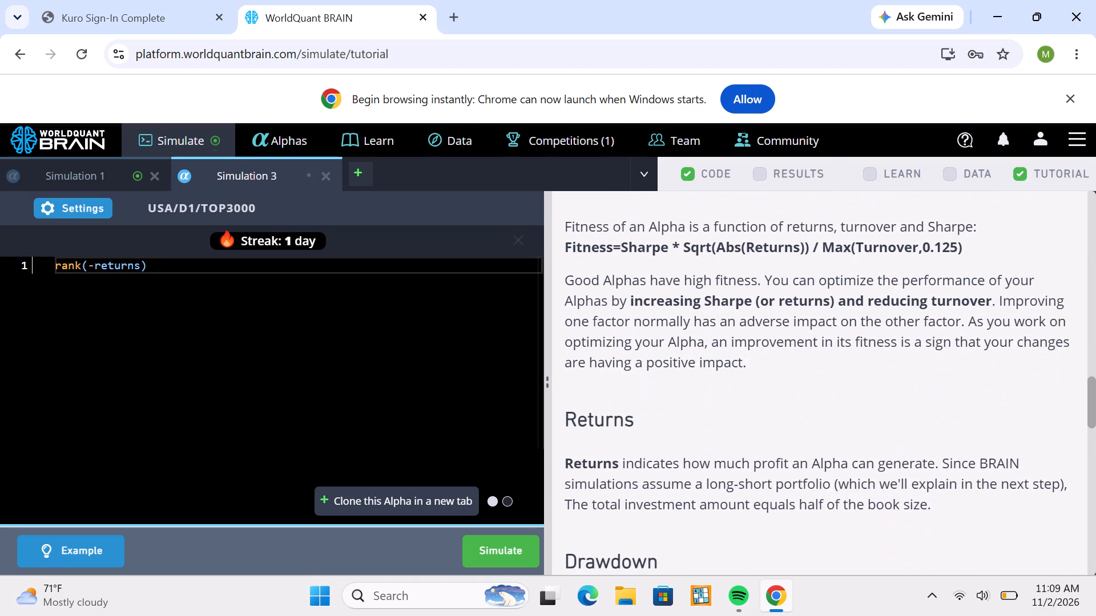
pyautogui.scroll(-6, 738, 300)
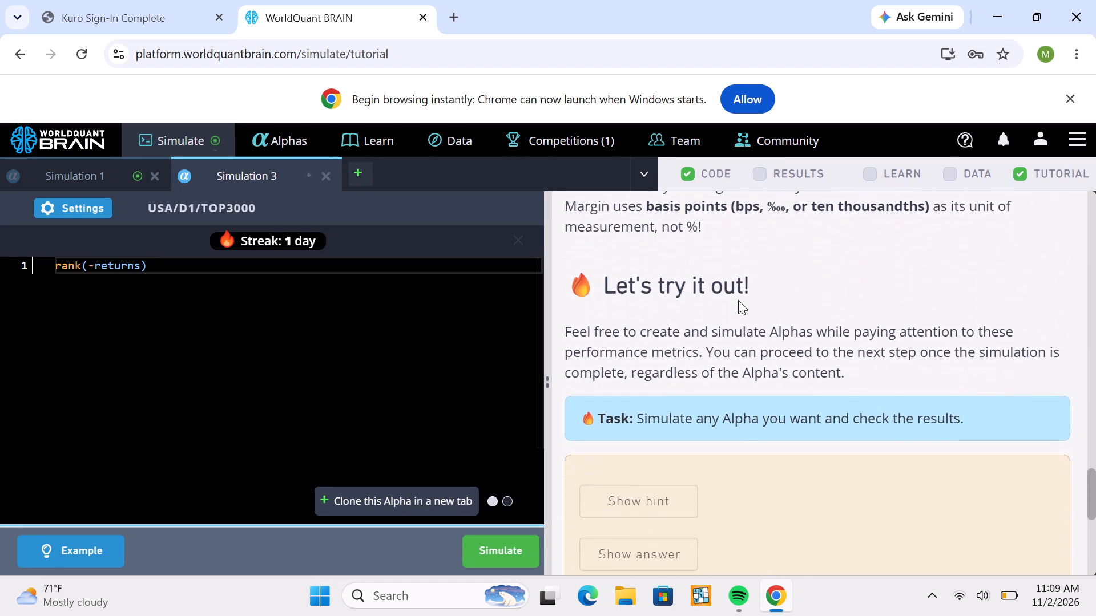
pyautogui.scroll(-1, 738, 300)
pyautogui.scroll(1, 738, 300)
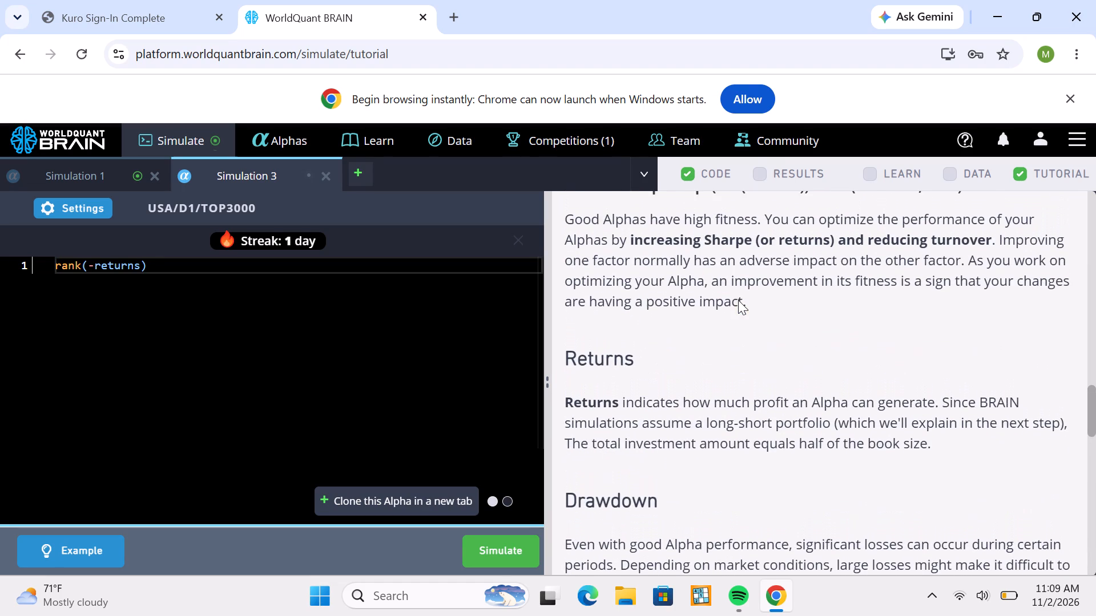
# Create a new simulation and enter the alpha expression ts_rank(operating_income/cap,200).
pyautogui.click(365, 169)
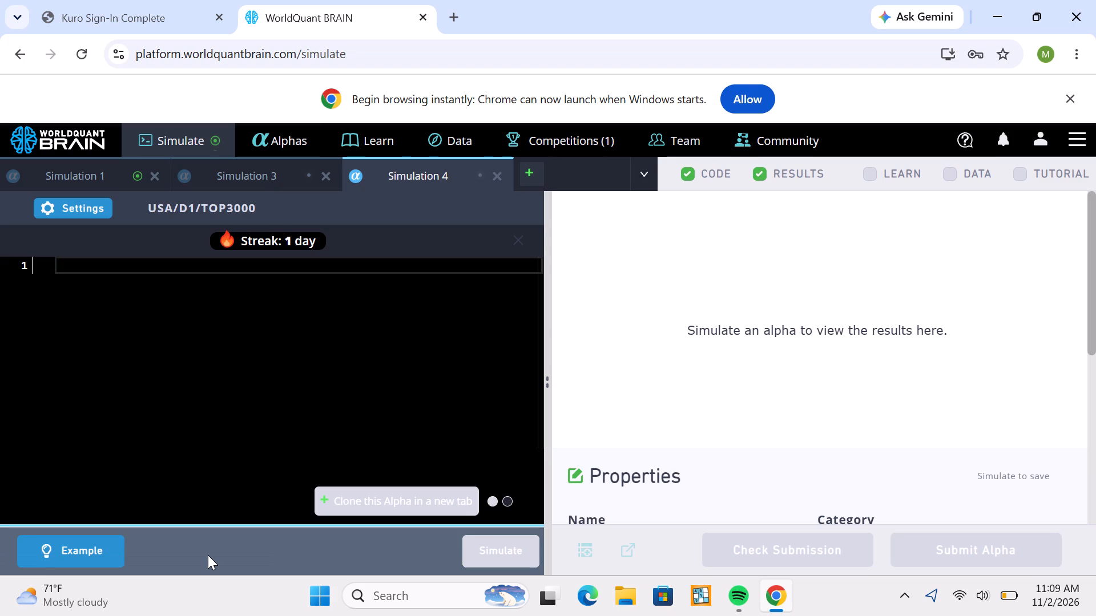
pyautogui.write('ts')
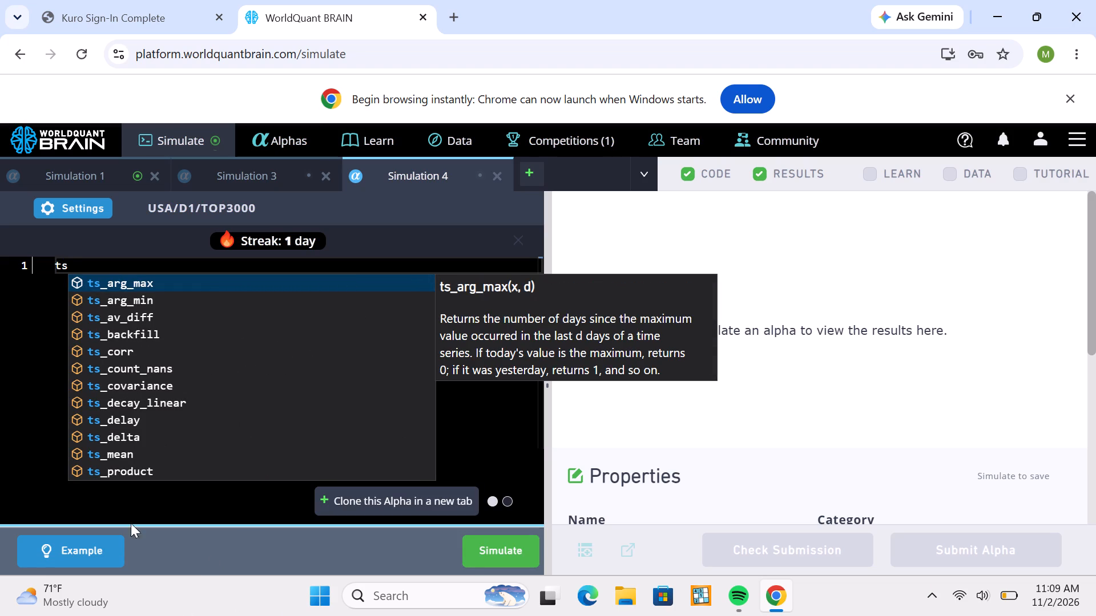
pyautogui.scroll(-3, 131, 462)
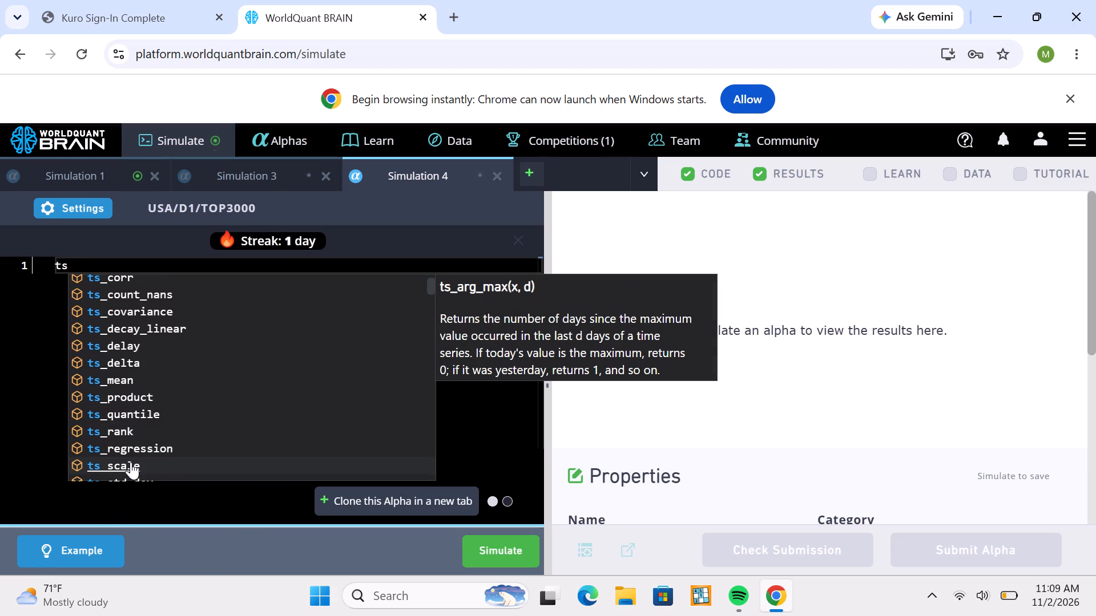
pyautogui.click(128, 431)
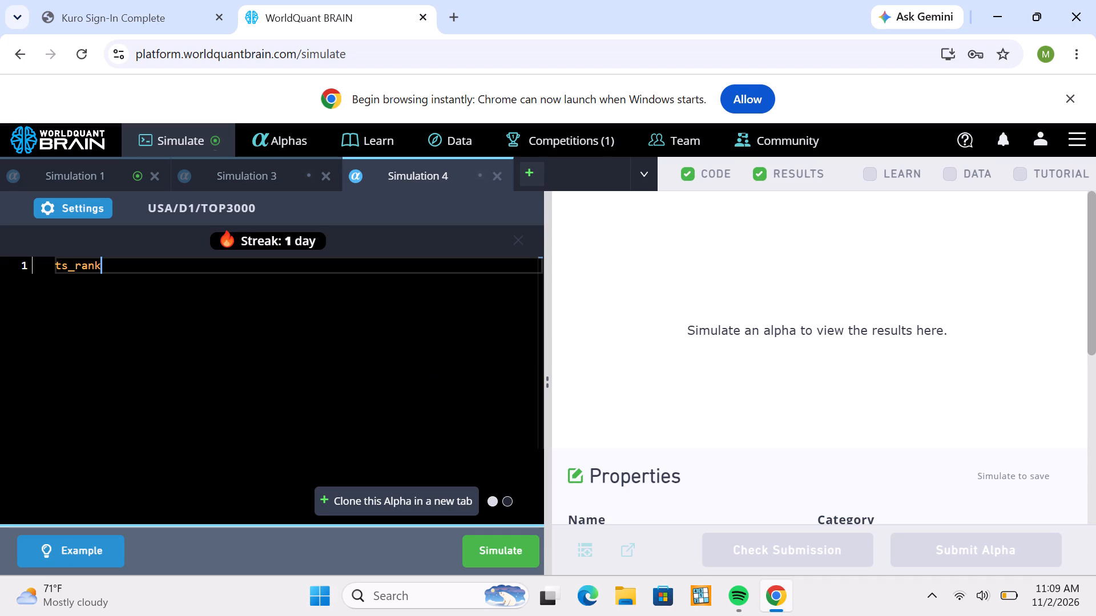
pyautogui.hotkey('shift', '(')
pyautogui.write('oper')
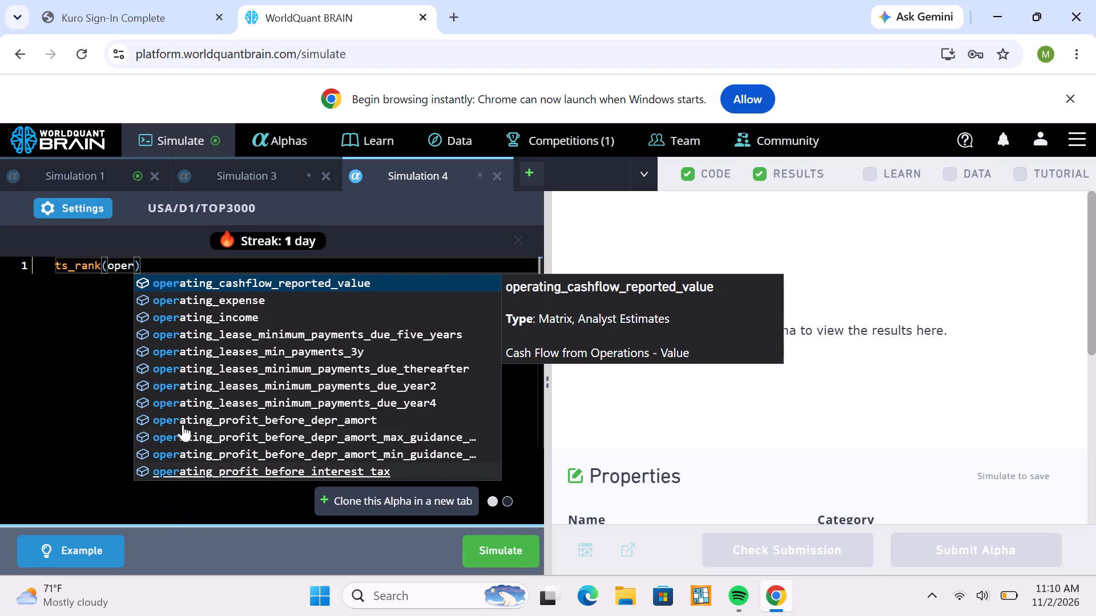
pyautogui.click(195, 315)
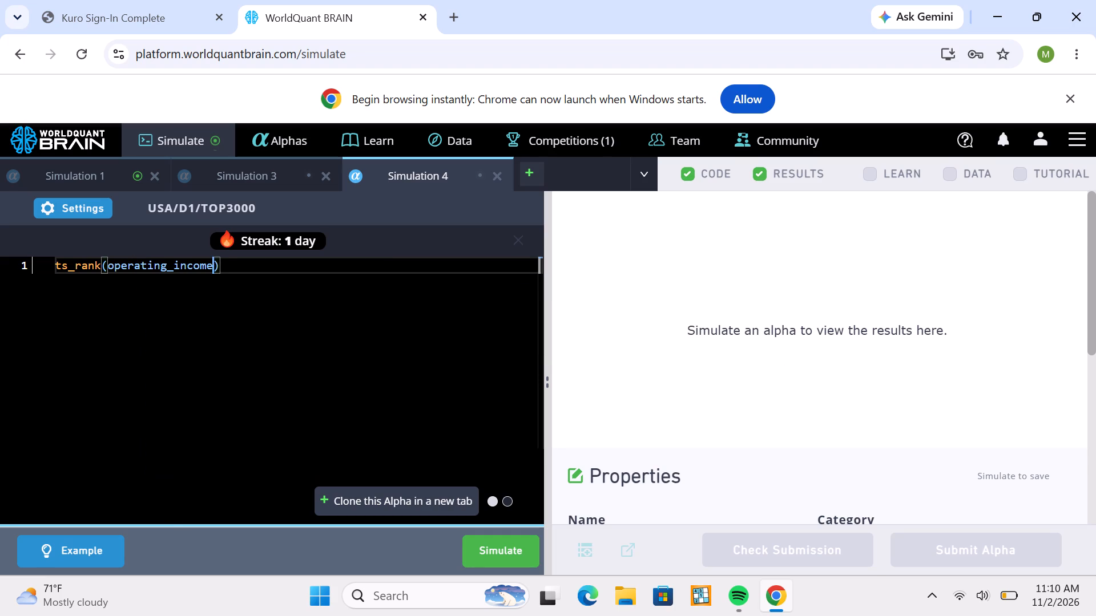
pyautogui.press('/')
pyautogui.write('ca')
pyautogui.press('p')
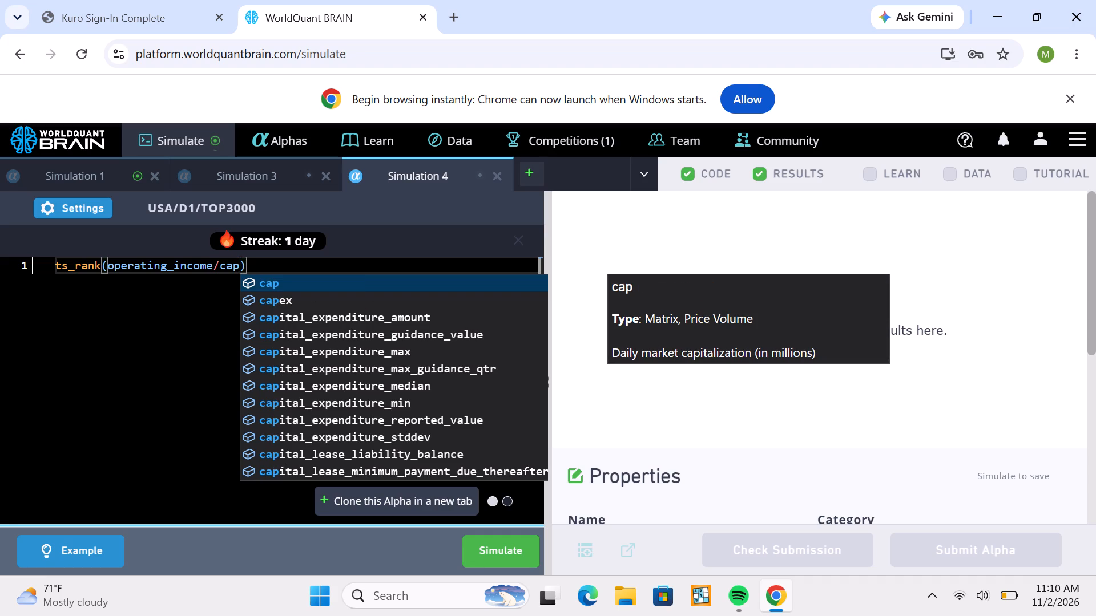
pyautogui.press(',')
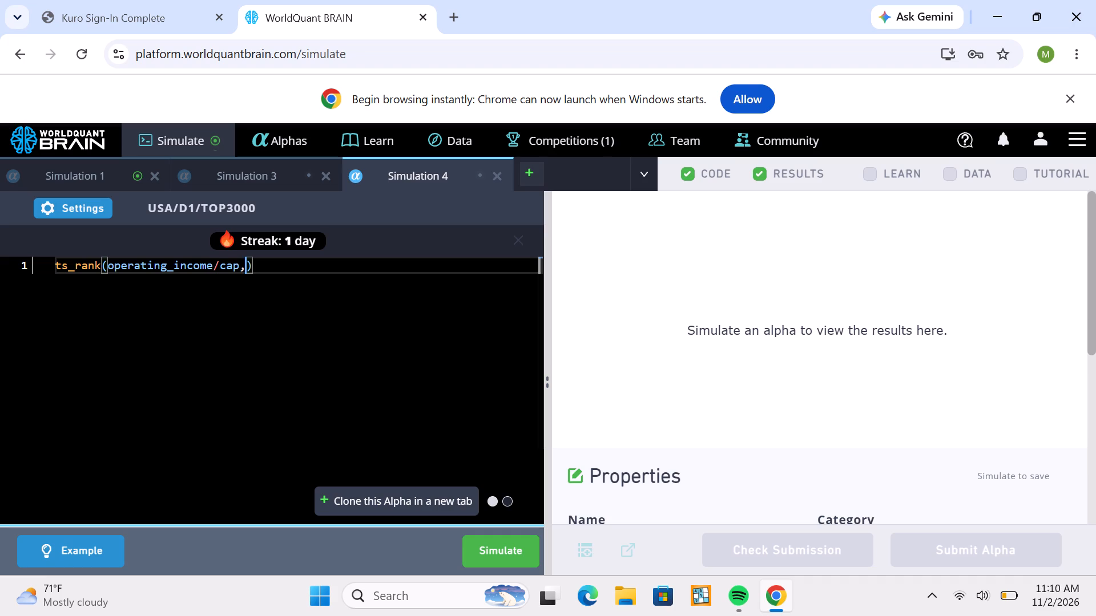
pyautogui.press('2')
pyautogui.write('00')
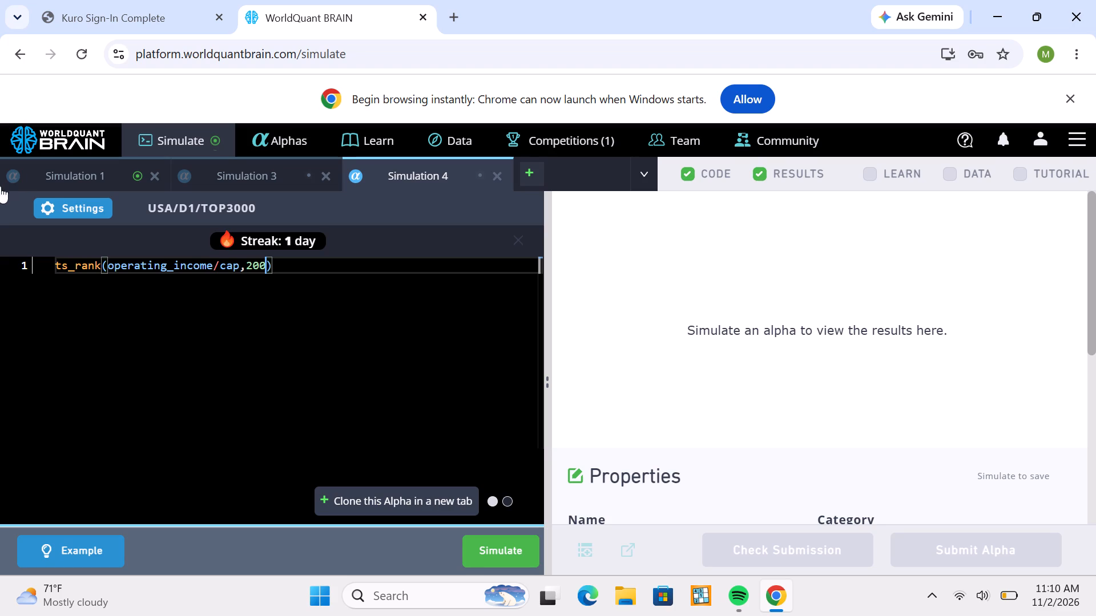
# Set the new simulation's decay to 5 and apply the settings.
pyautogui.click(58, 205)
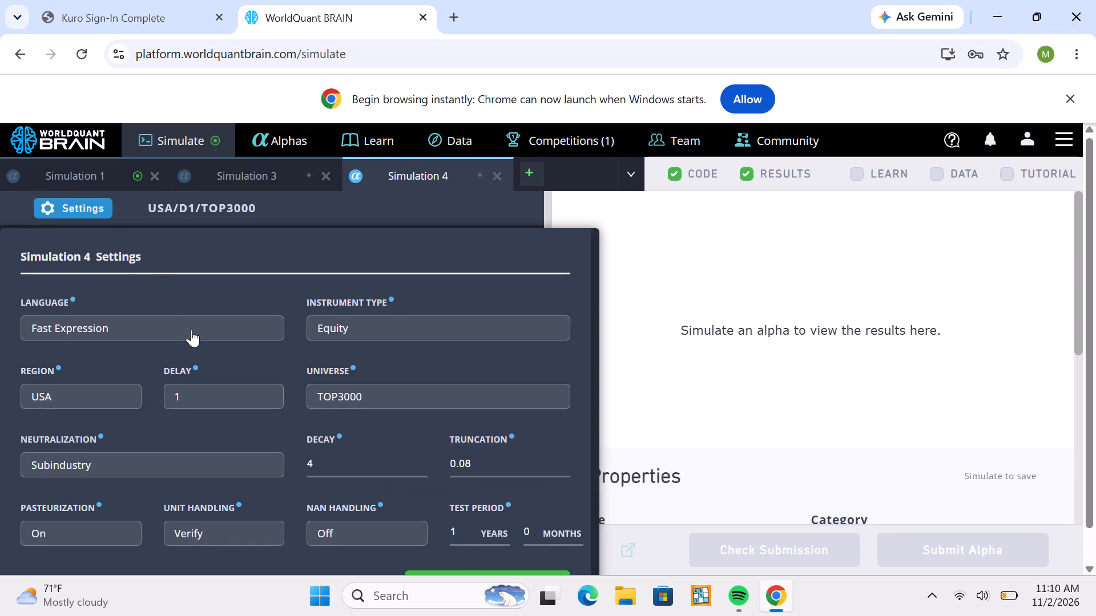
pyautogui.scroll(-1, 191, 330)
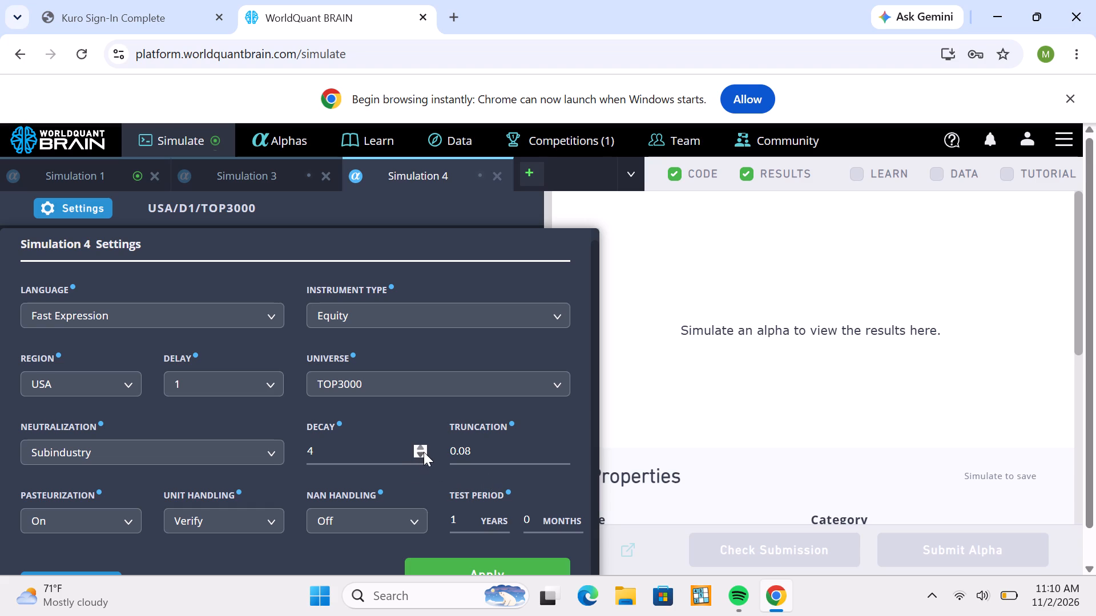
pyautogui.click(424, 448)
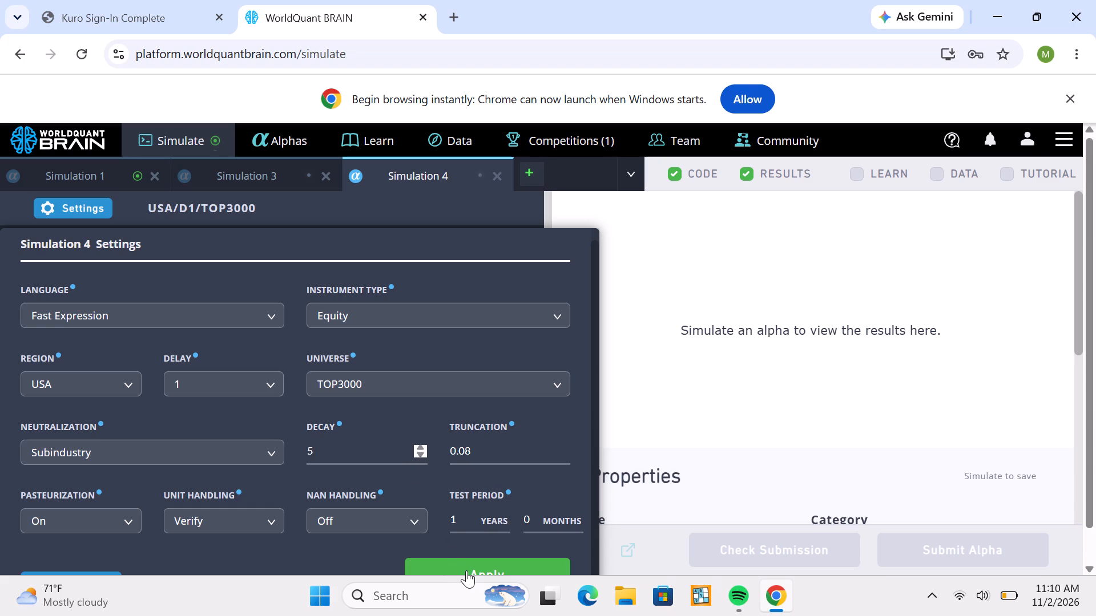
pyautogui.click(466, 570)
# Run the simulation of the ts_rank alpha.
pyautogui.click(489, 551)
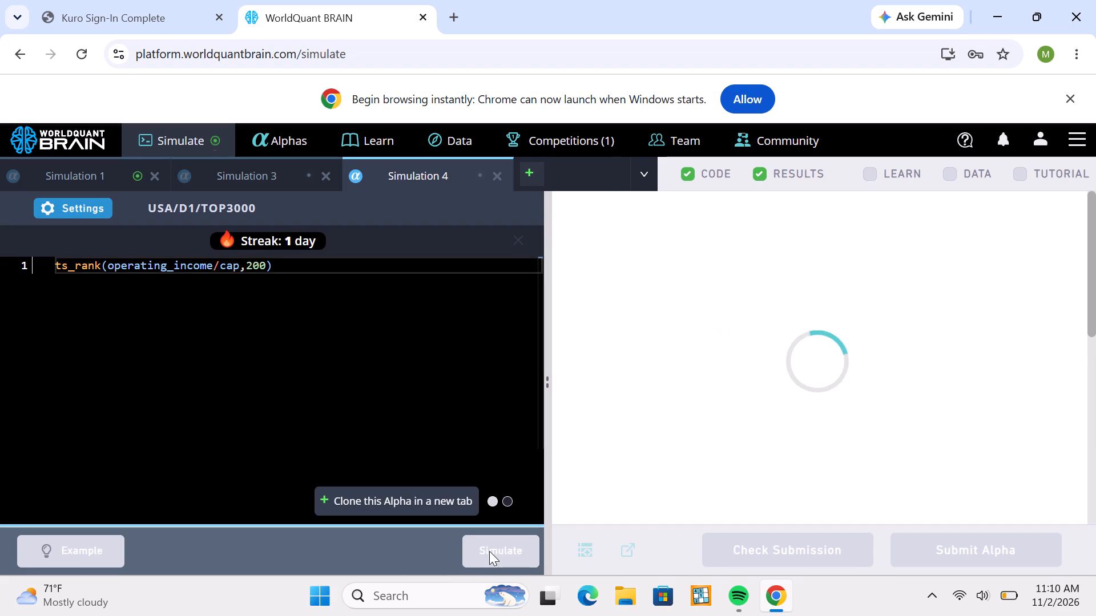
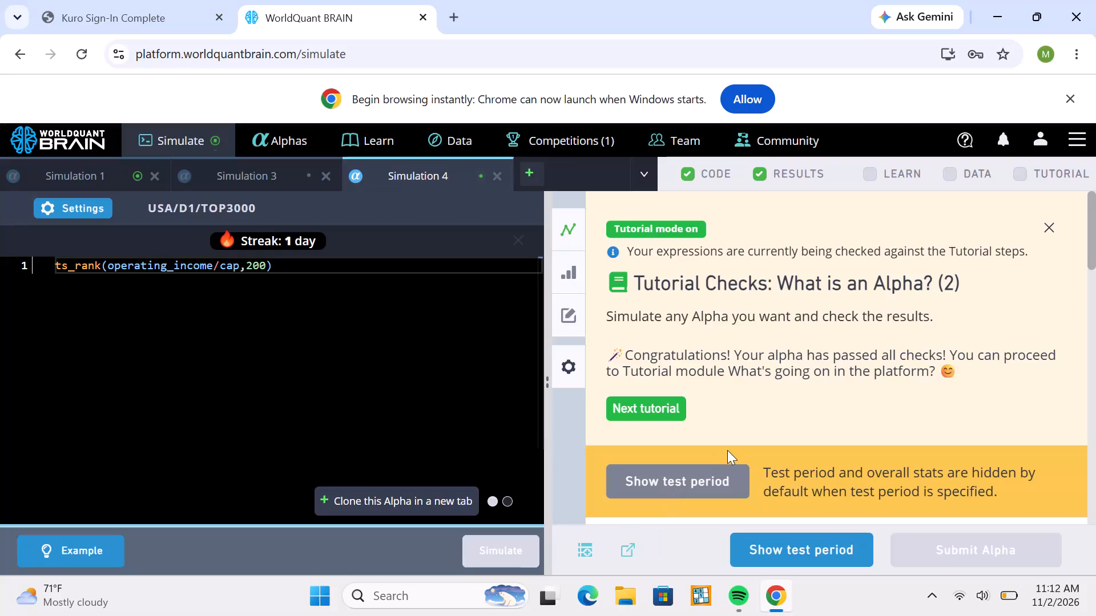
# Examine the simulation's PnL chart and IS Summary, then reveal the test period and review its yearly results and correlation section.
pyautogui.scroll(-6, 727, 450)
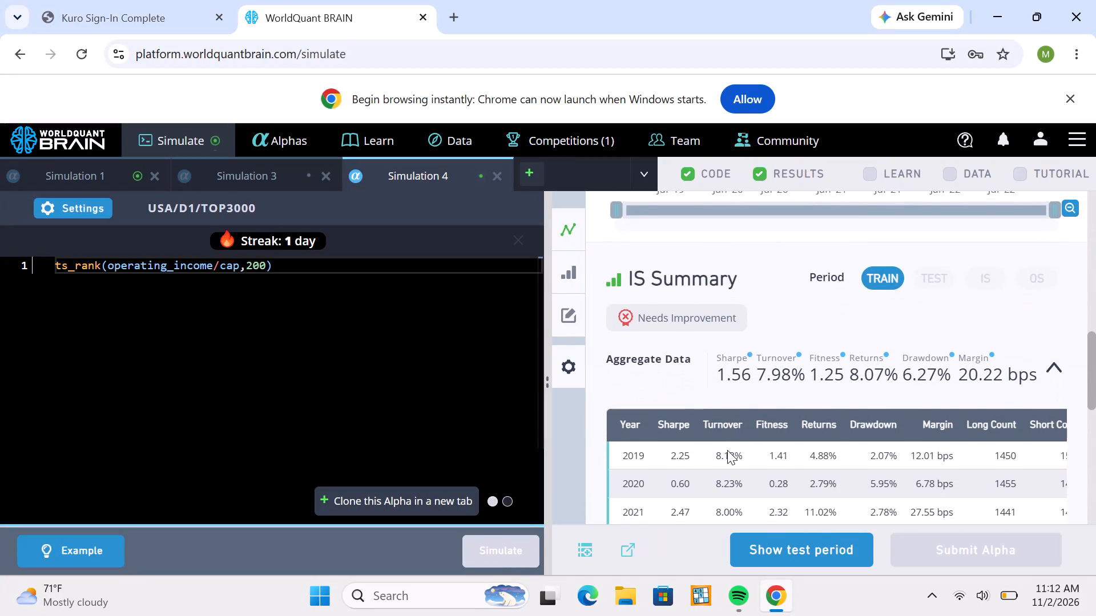
pyautogui.scroll(3, 727, 450)
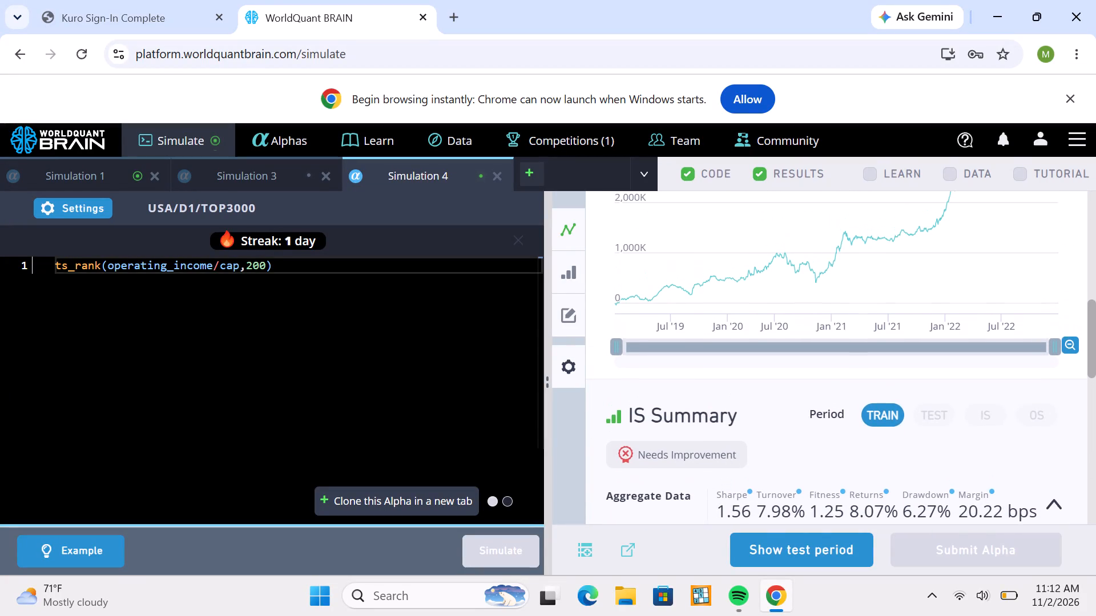
pyautogui.scroll(5, 727, 450)
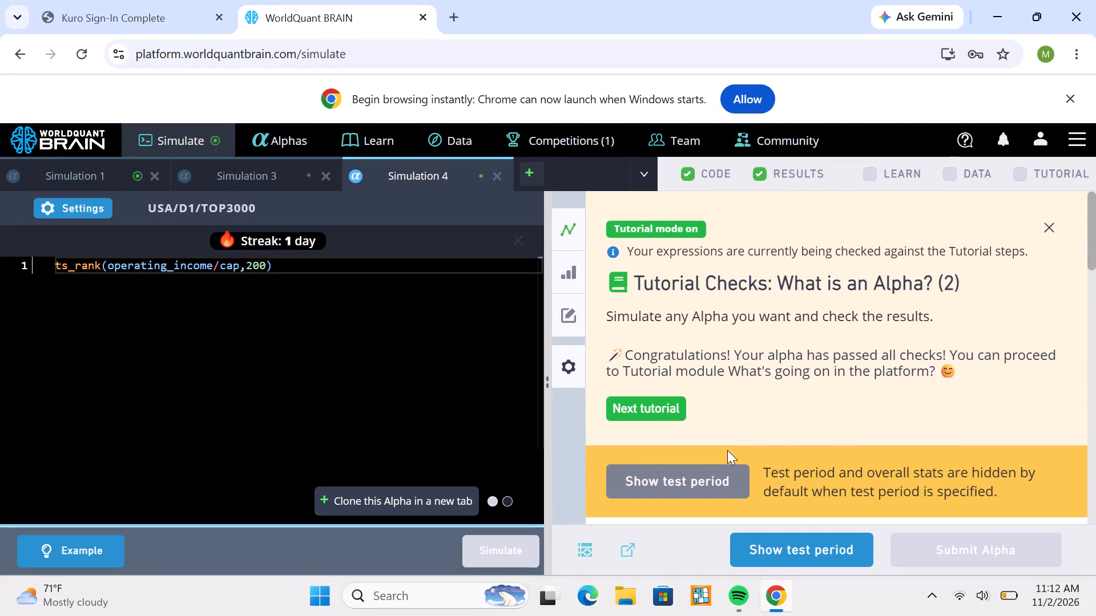
pyautogui.scroll(-1, 727, 450)
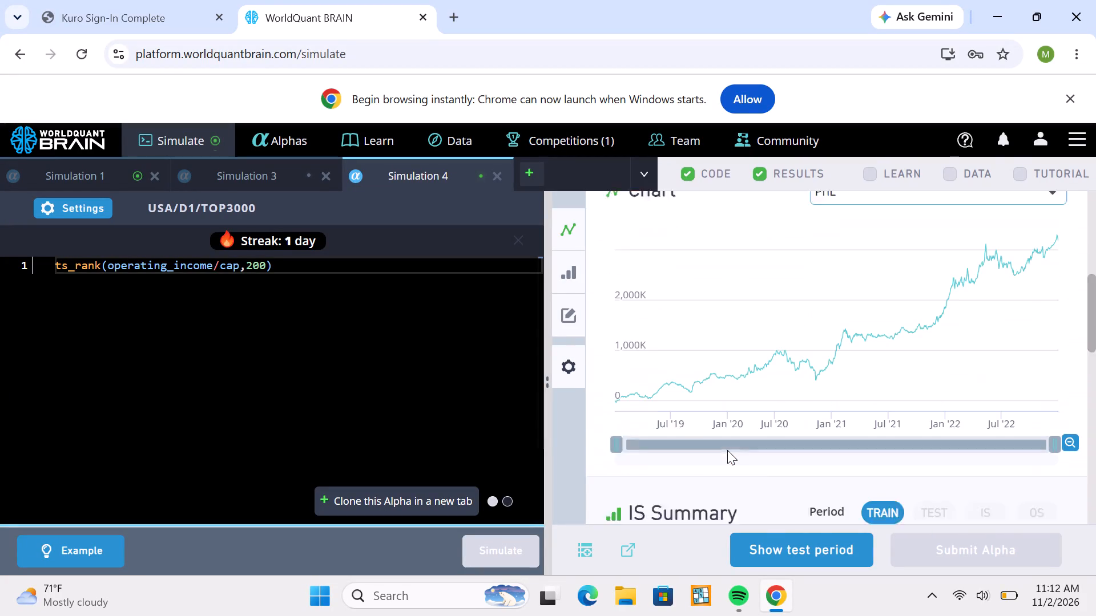
pyautogui.scroll(-3, 727, 450)
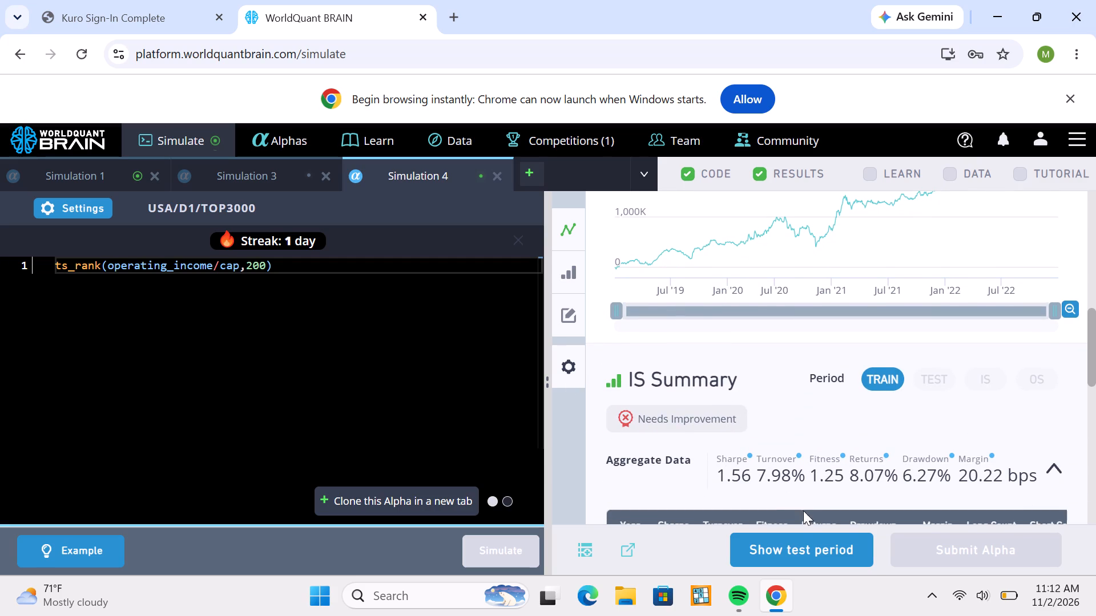
pyautogui.click(784, 542)
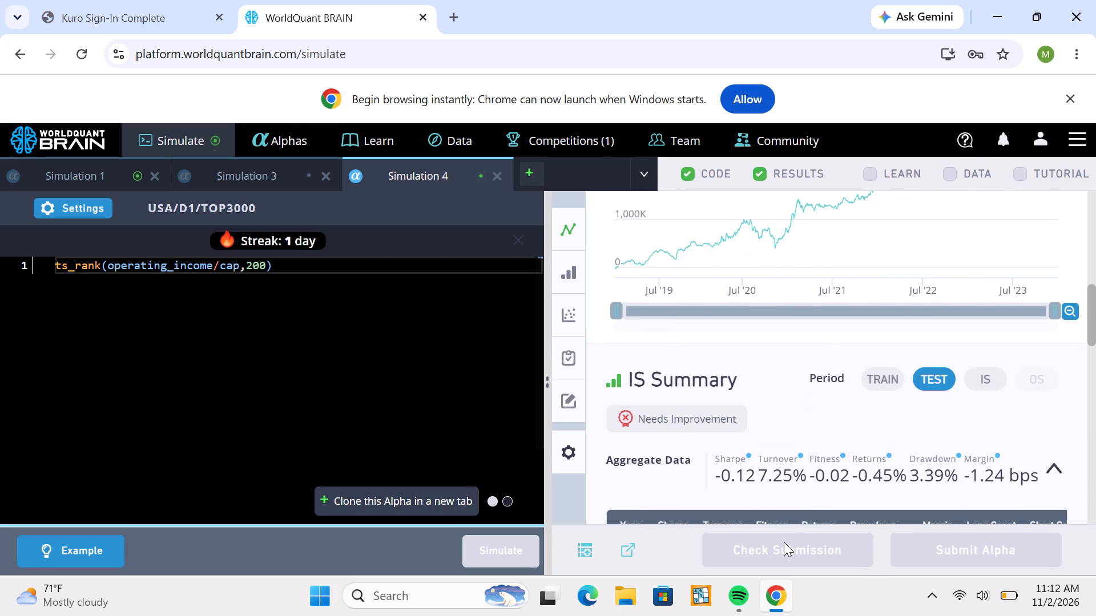
pyautogui.scroll(-4, 789, 415)
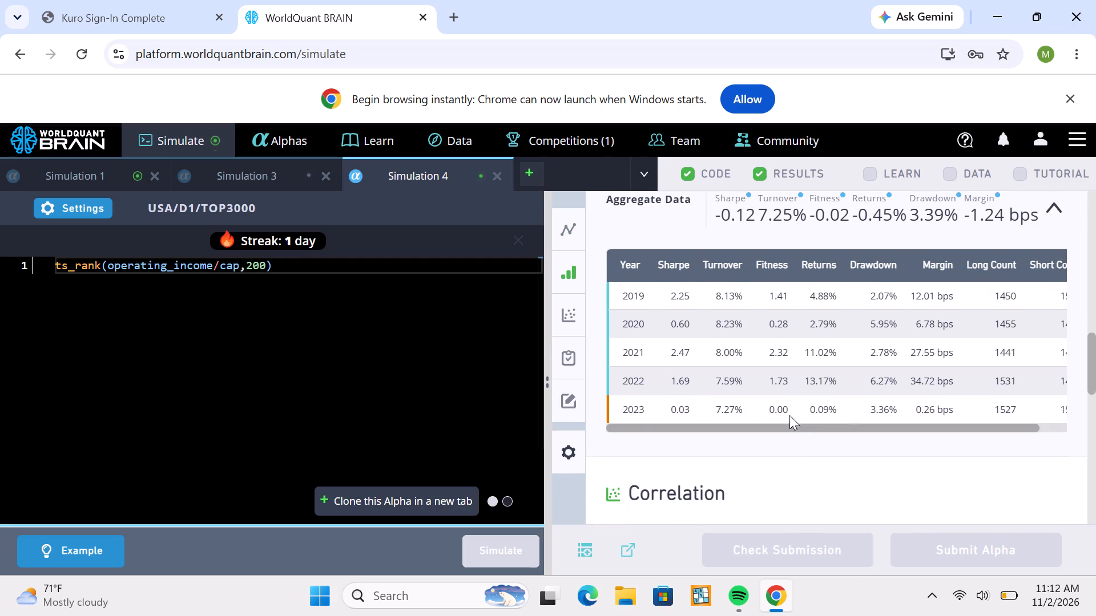
pyautogui.scroll(-2, 789, 415)
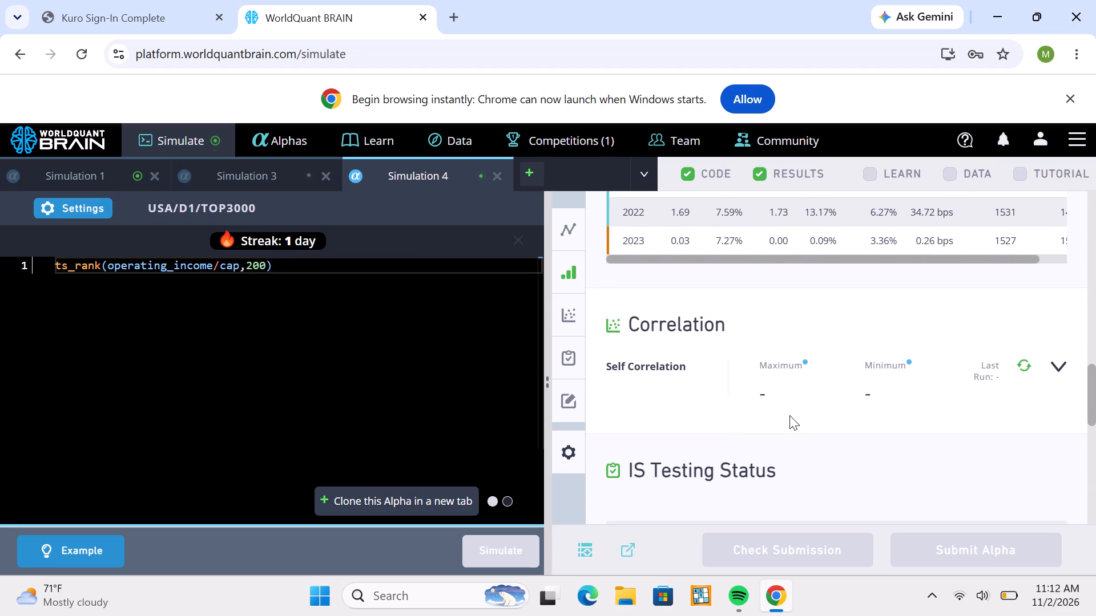
# Change the ts_rank lookback in the alpha expression to 100, giving ts_rank(operating_income/cap,100).
pyautogui.click(263, 260)
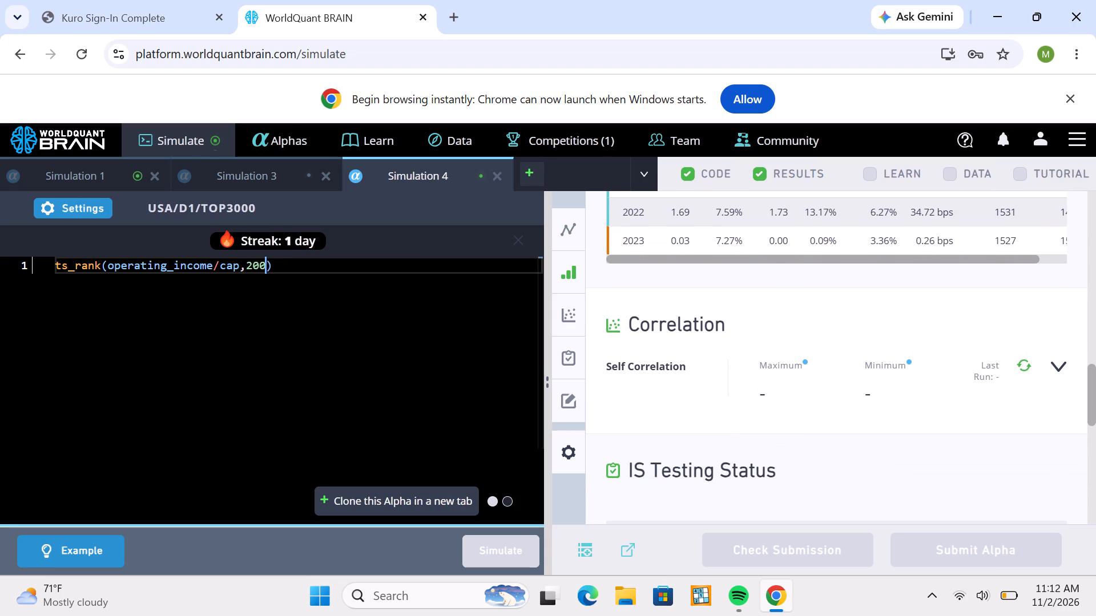
pyautogui.press('BackSpace')
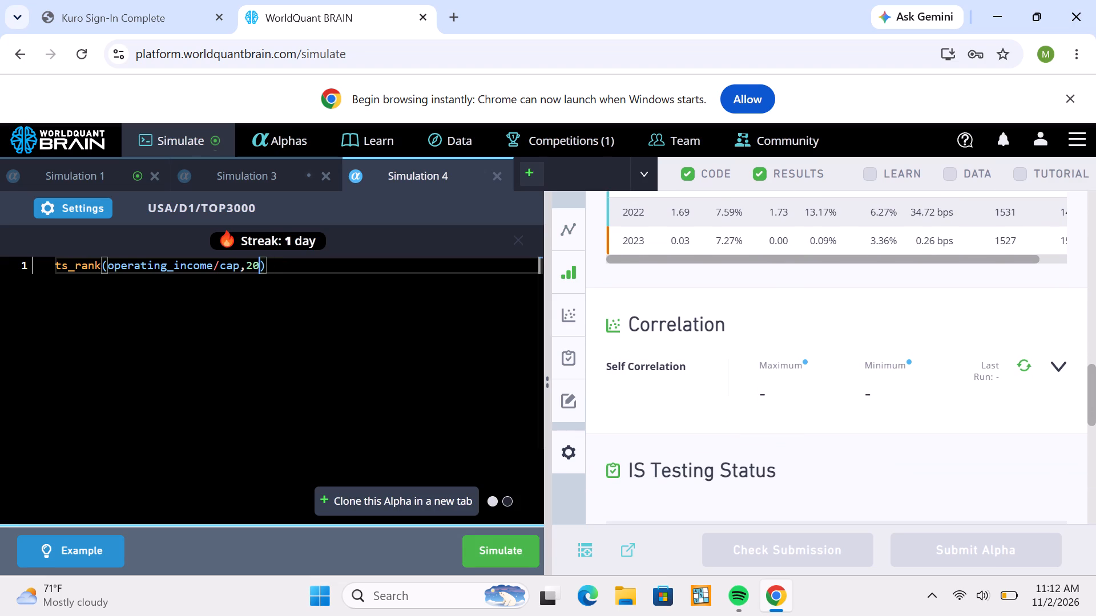
pyautogui.press('BackSpace')
pyautogui.press('BackSpace')
pyautogui.press('1')
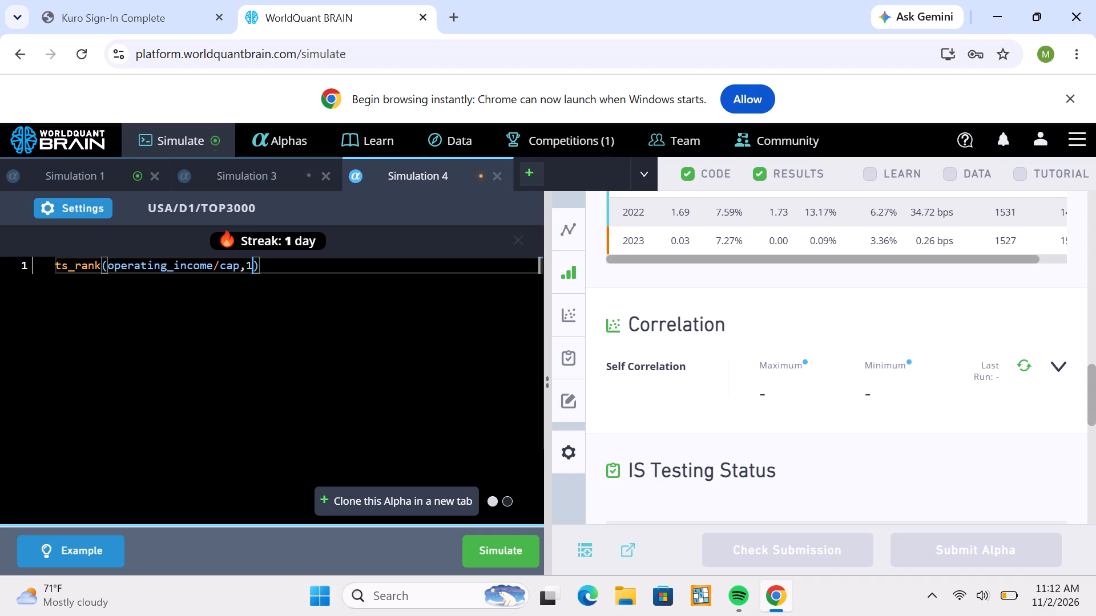
pyautogui.write('00')
# Set Simulation 4's truncation to 0.01 and apply the settings.
pyautogui.click(44, 201)
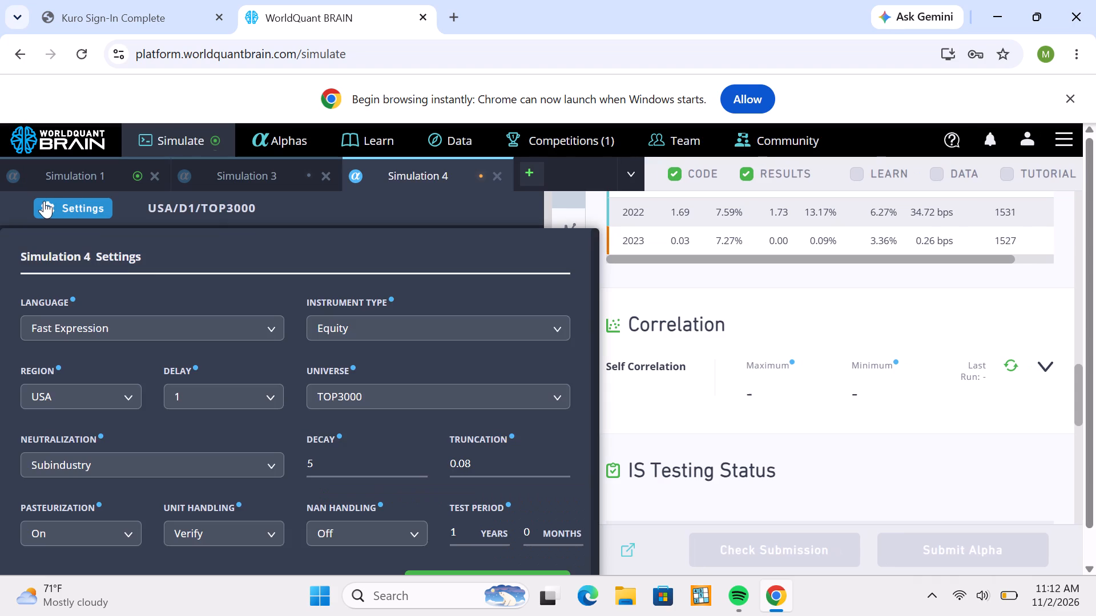
pyautogui.scroll(-2, 198, 381)
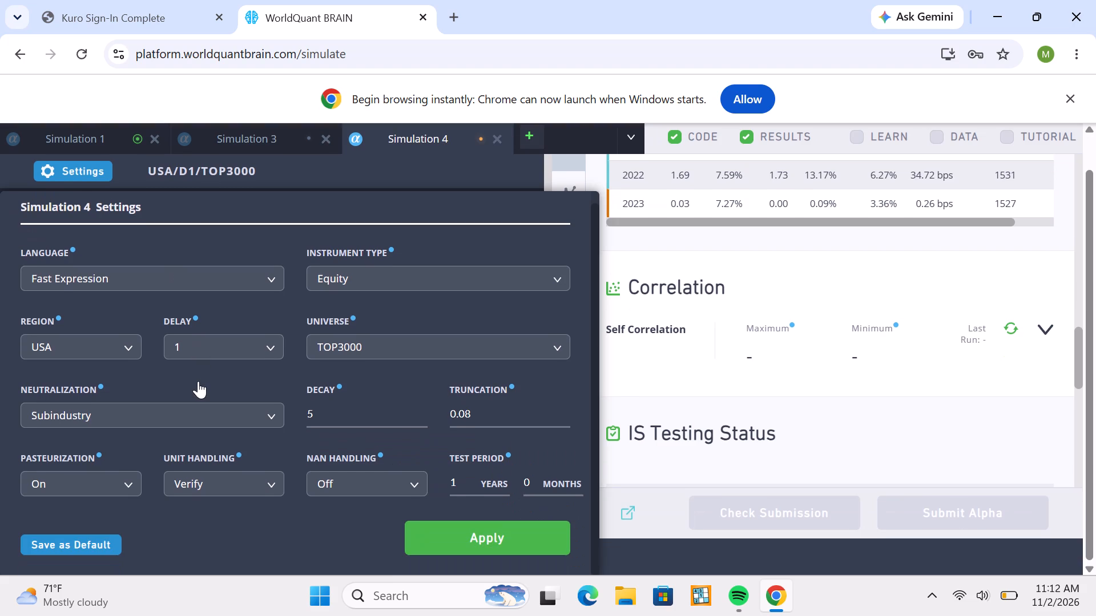
pyautogui.scroll(-1, 198, 381)
pyautogui.moveTo(564, 423); pyautogui.dragTo(560, 415)
pyautogui.tripleClick(560, 415)
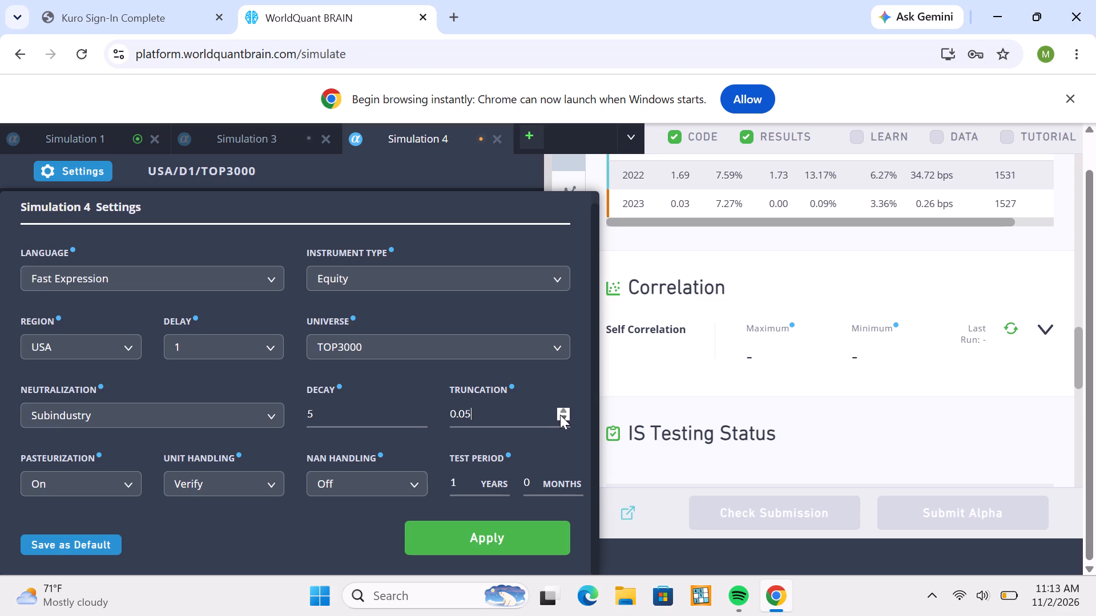
pyautogui.doubleClick(560, 415)
pyautogui.click(560, 415)
pyautogui.click(560, 415)
pyautogui.click(464, 549)
# Run the simulation of the revised ts_rank alpha.
pyautogui.click(483, 555)
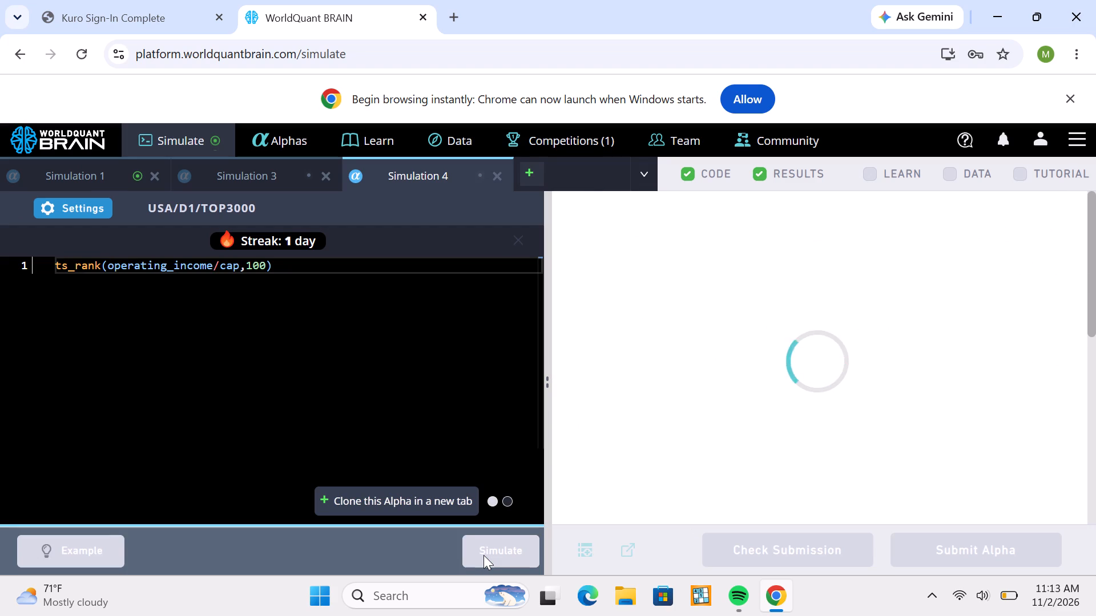
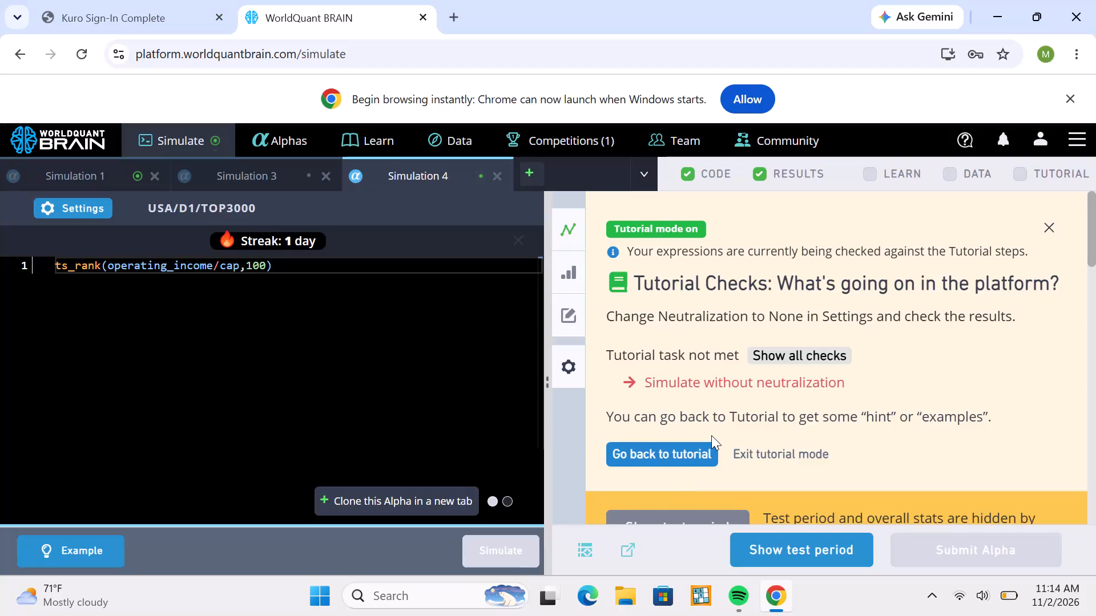
# Change the universe in Simulation 4's settings to TOP500.
pyautogui.scroll(-5, 711, 435)
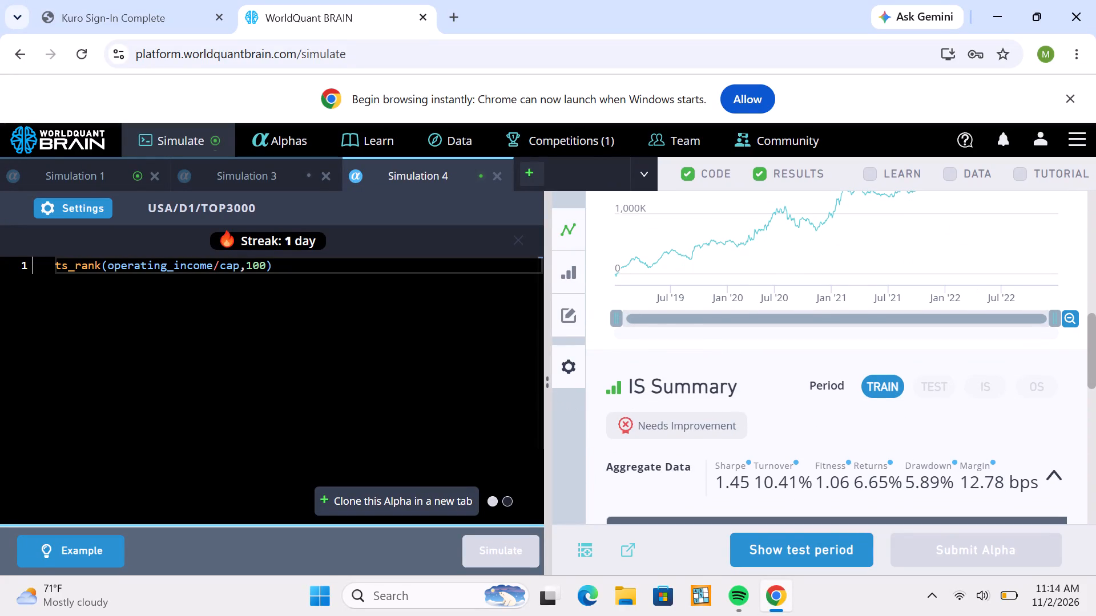
pyautogui.click(79, 208)
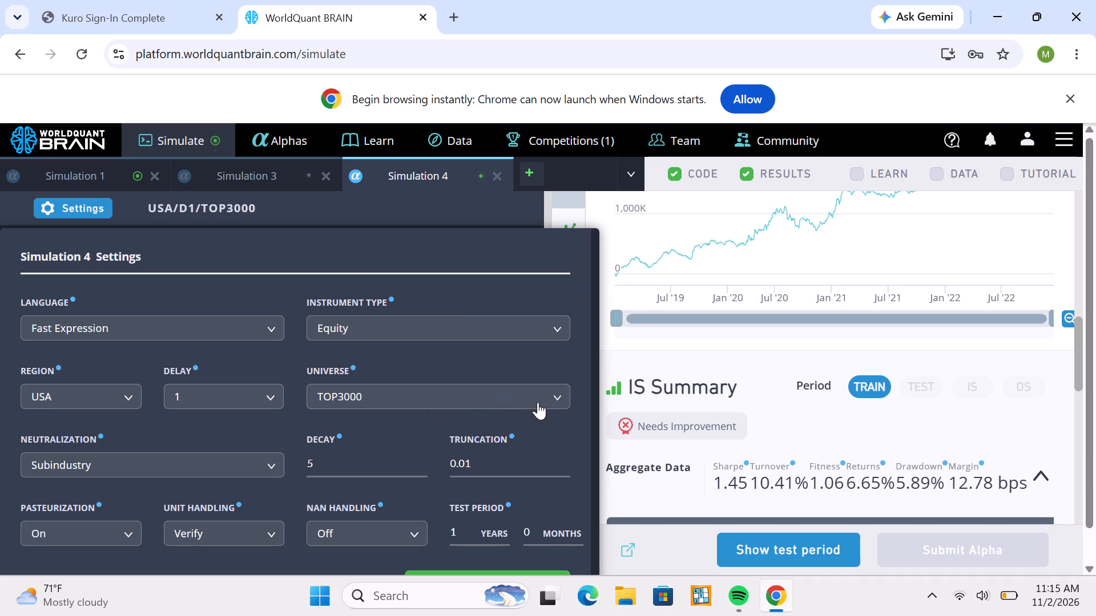
pyautogui.click(559, 390)
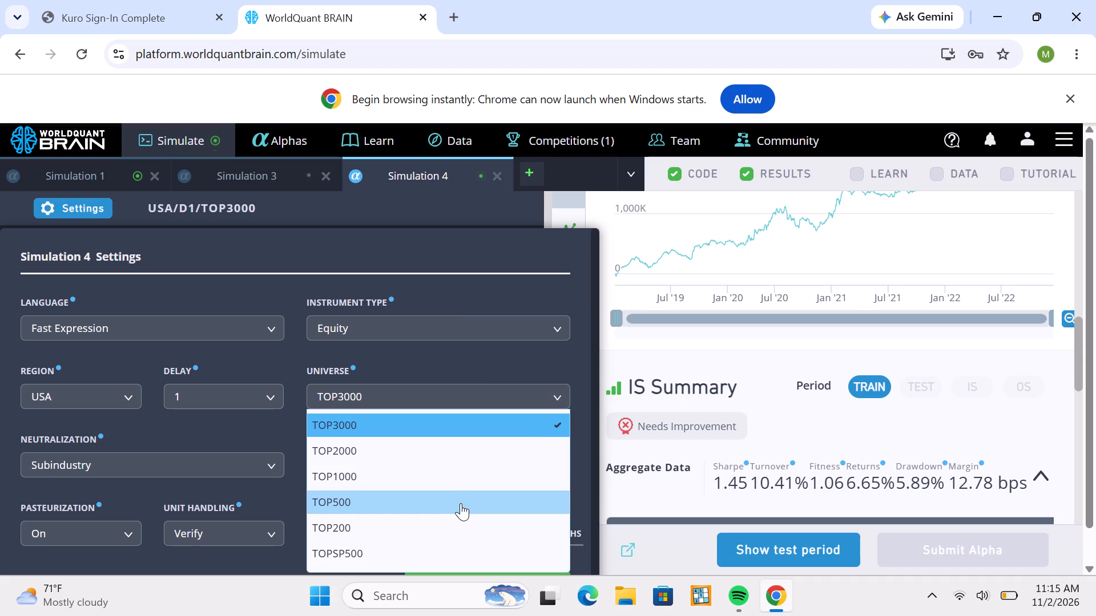
pyautogui.click(461, 503)
# Set Simulation 4's decay to 4 and truncation to 0.05, and apply the settings.
pyautogui.scroll(-2, 461, 503)
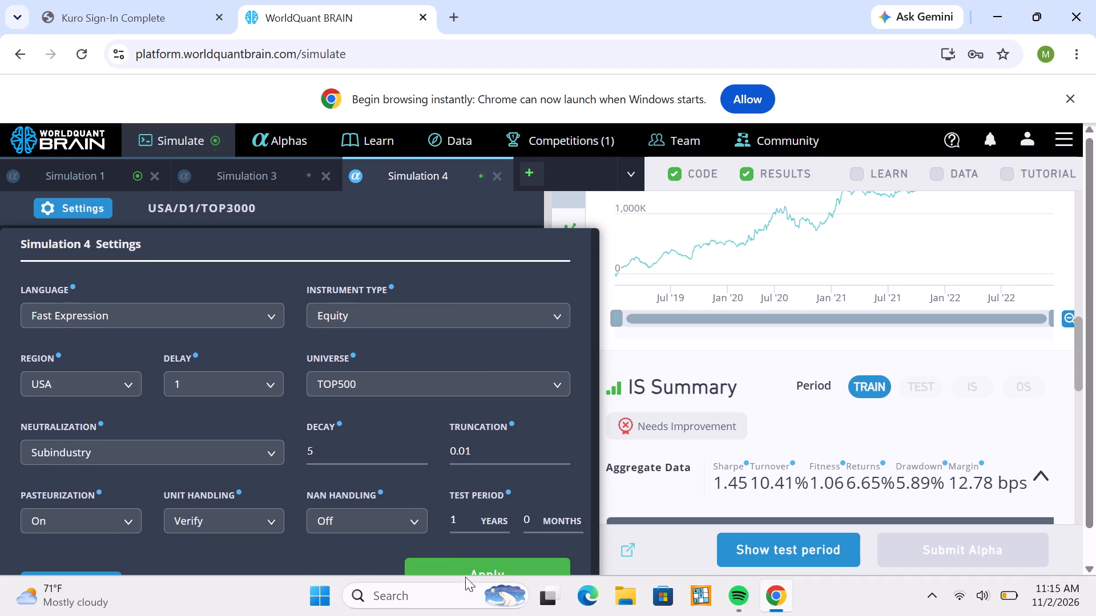
pyautogui.click(421, 458)
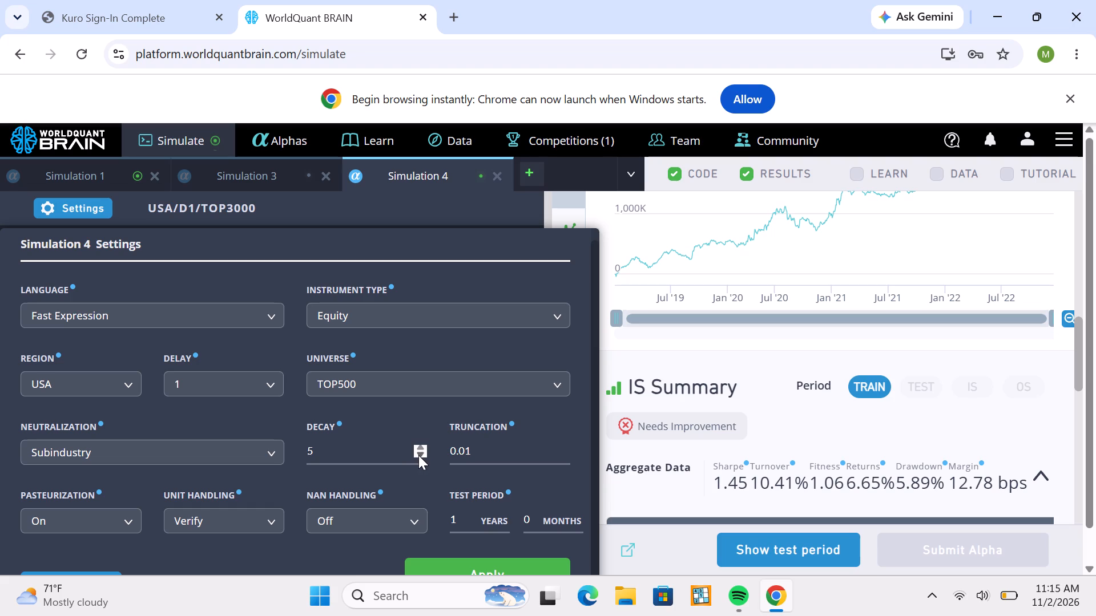
pyautogui.click(420, 455)
pyautogui.scroll(-1, 460, 505)
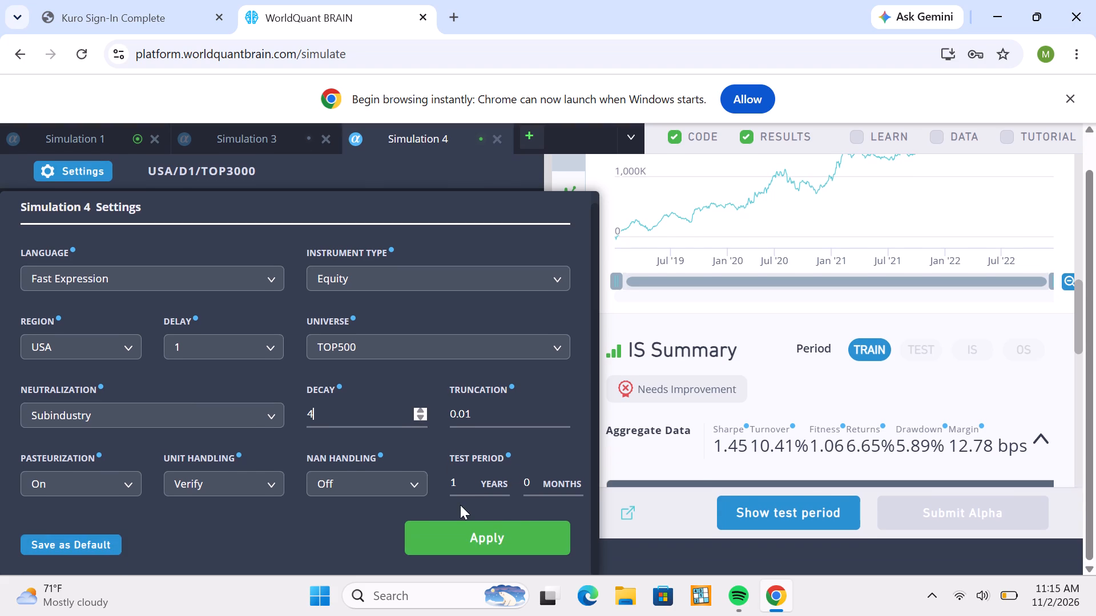
pyautogui.click(559, 411)
pyautogui.click(559, 411)
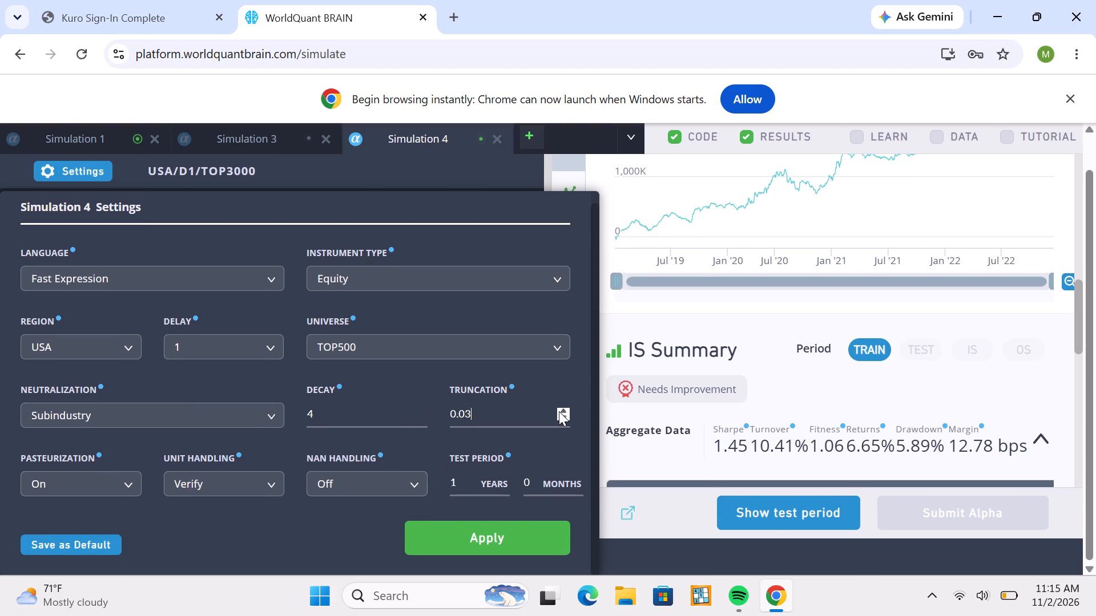
pyautogui.click(559, 411)
pyautogui.click(559, 411)
pyautogui.click(469, 546)
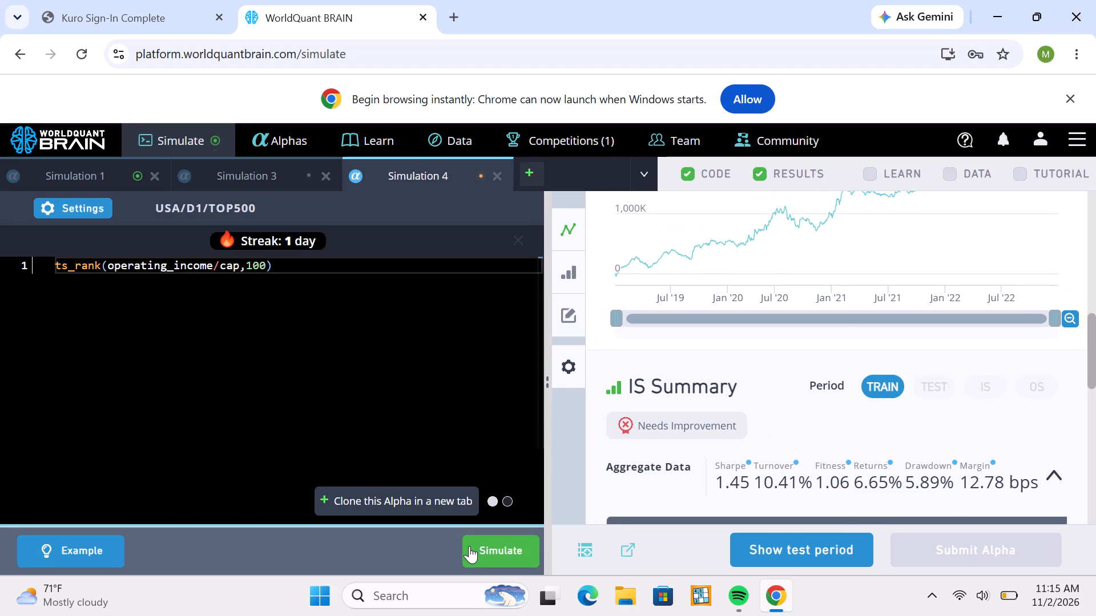
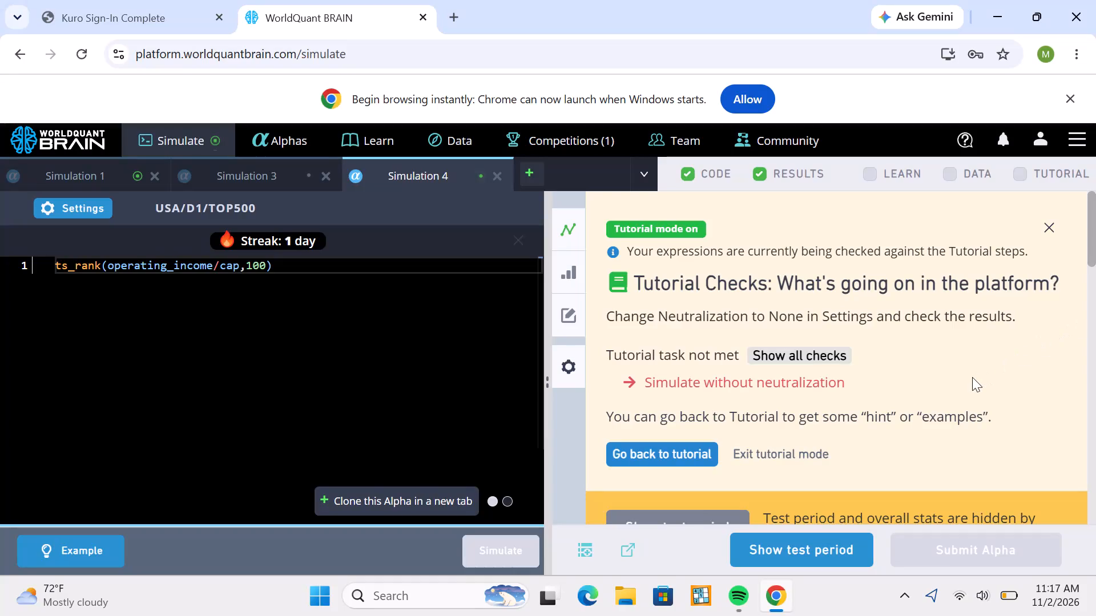
# Change the ts_rank lookback in Simulation 4's expression to 150.
pyautogui.scroll(-6, 972, 377)
pyautogui.scroll(-1, 986, 304)
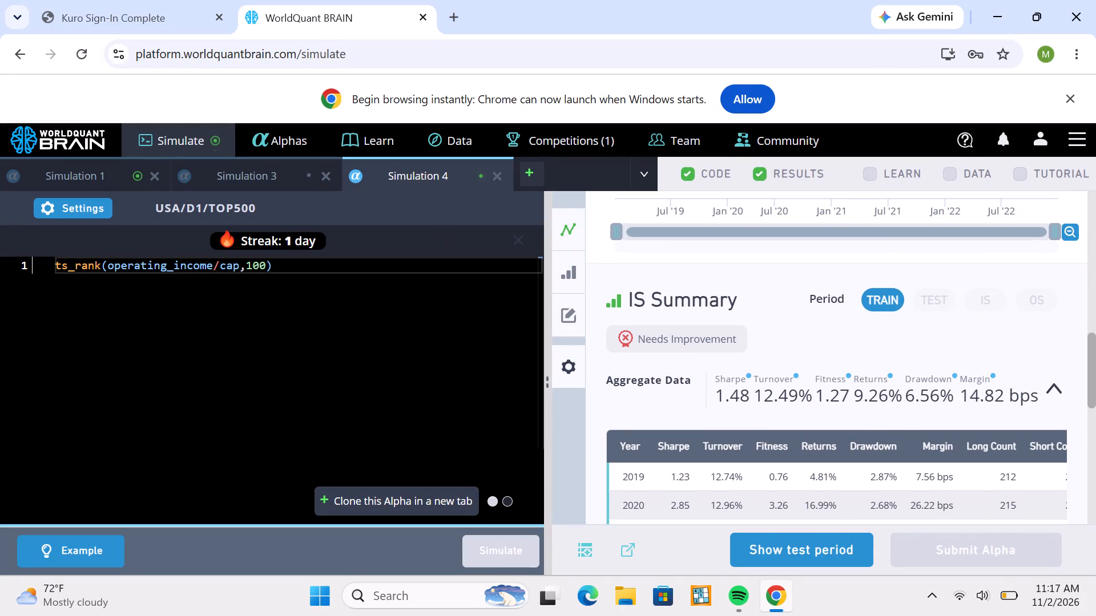
pyautogui.click(264, 265)
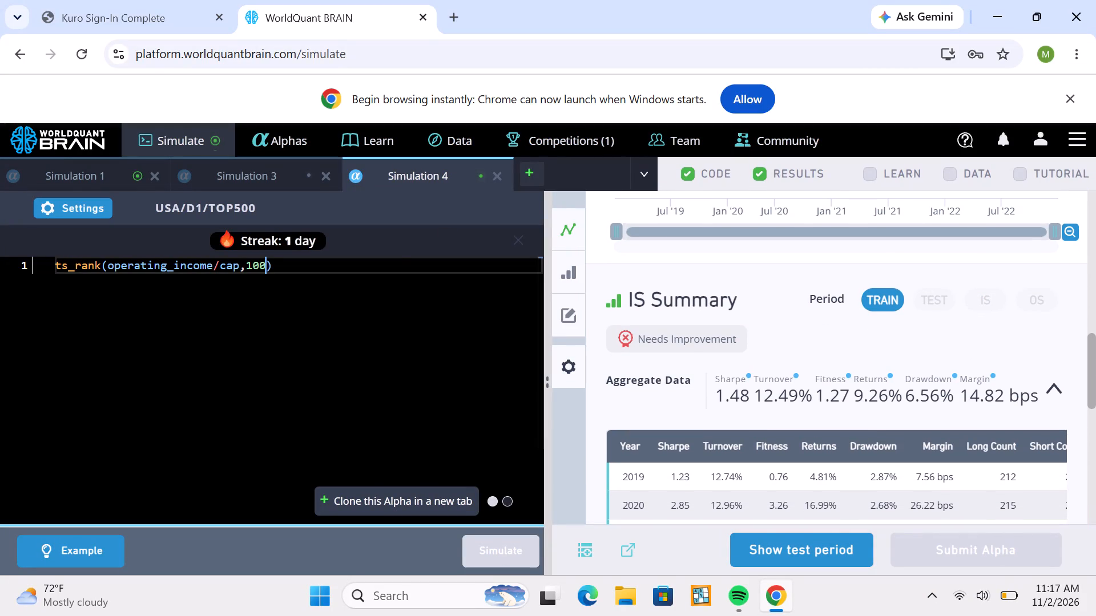
pyautogui.press('BackSpace')
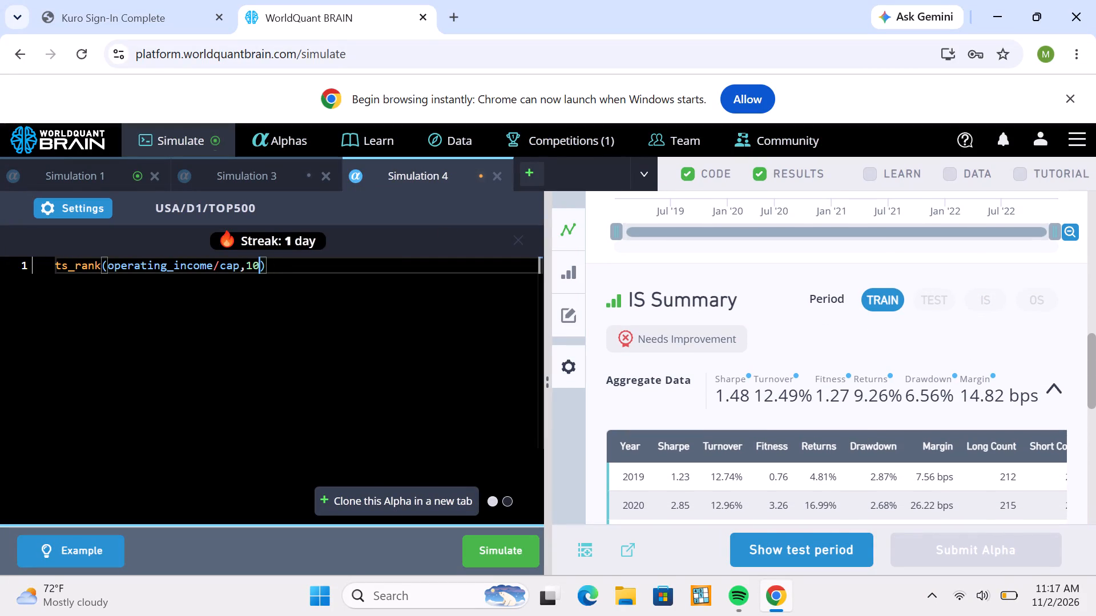
pyautogui.press('BackSpace')
pyautogui.write('50')
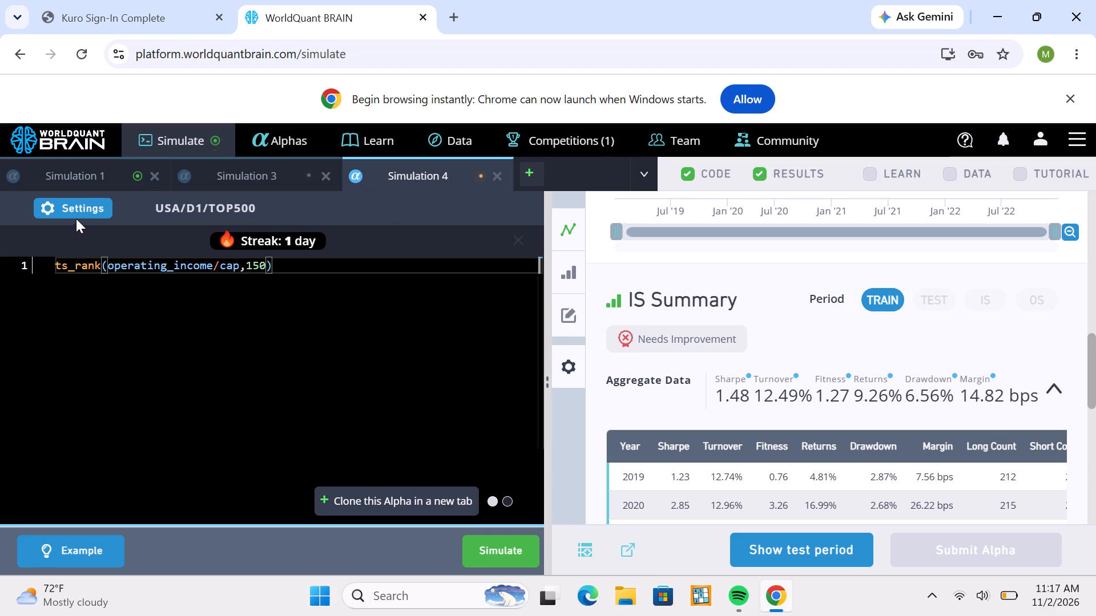
# Set Simulation 4's neutralization to Sector and truncation to 0.08, and apply the settings.
pyautogui.click(81, 197)
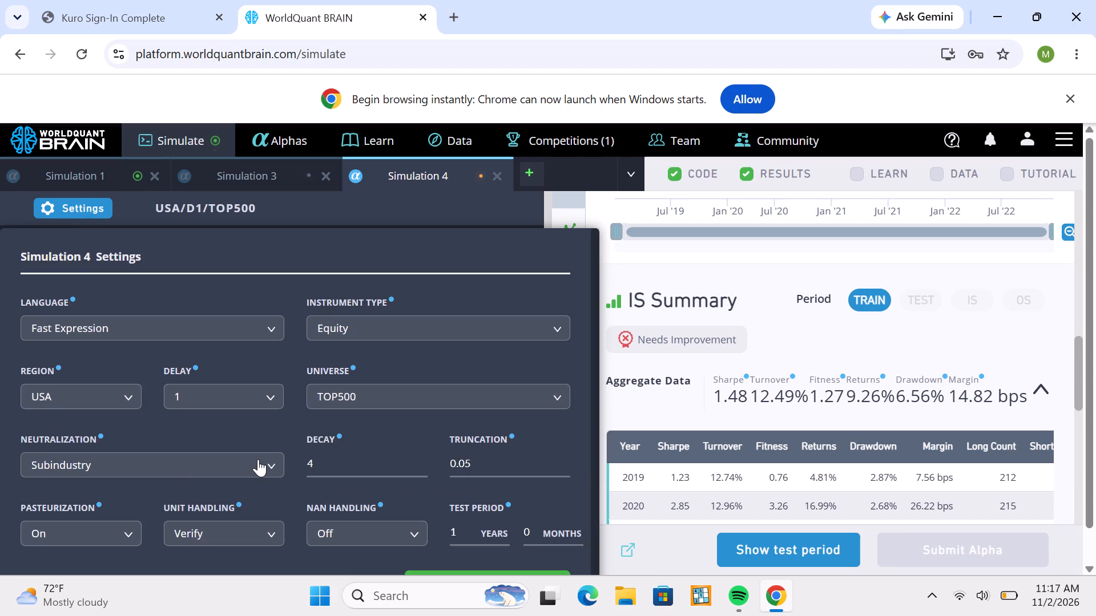
pyautogui.click(258, 459)
pyautogui.click(177, 548)
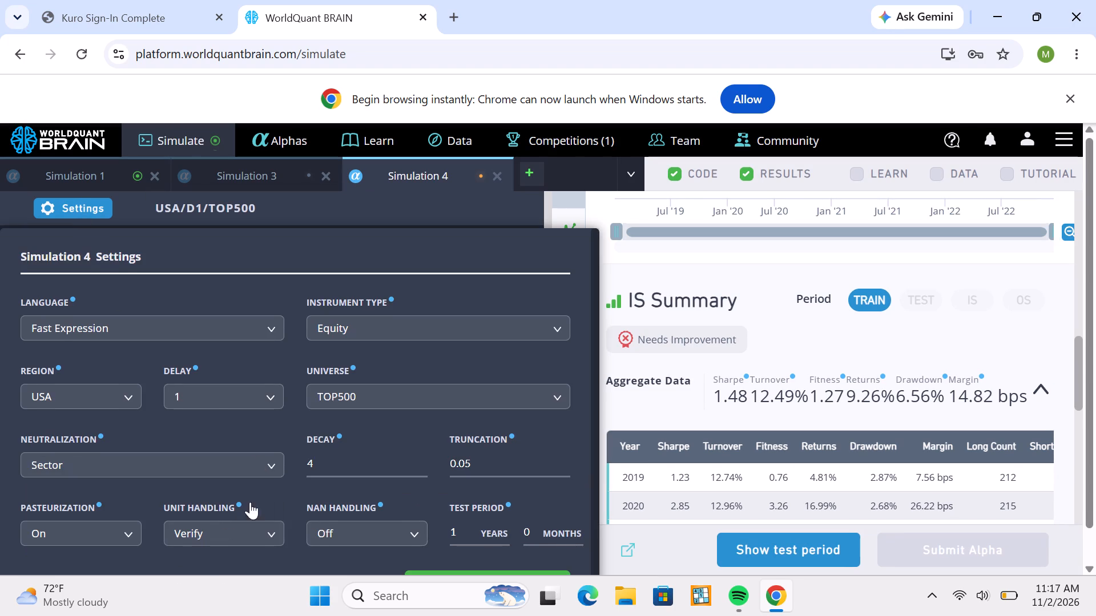
pyautogui.scroll(-4, 265, 491)
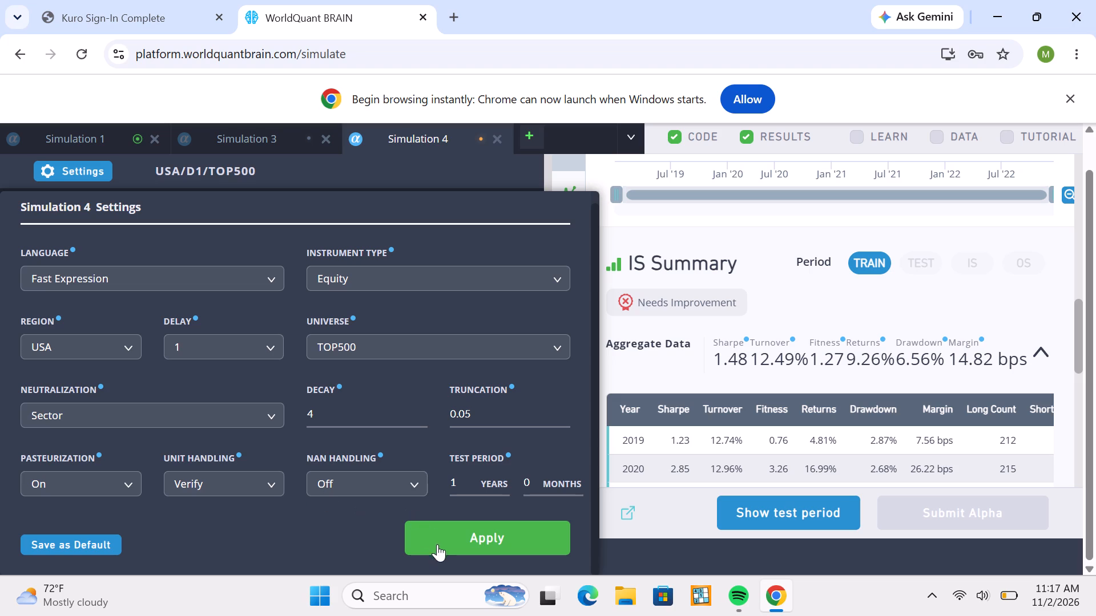
pyautogui.doubleClick(565, 410)
pyautogui.click(565, 410)
pyautogui.click(493, 545)
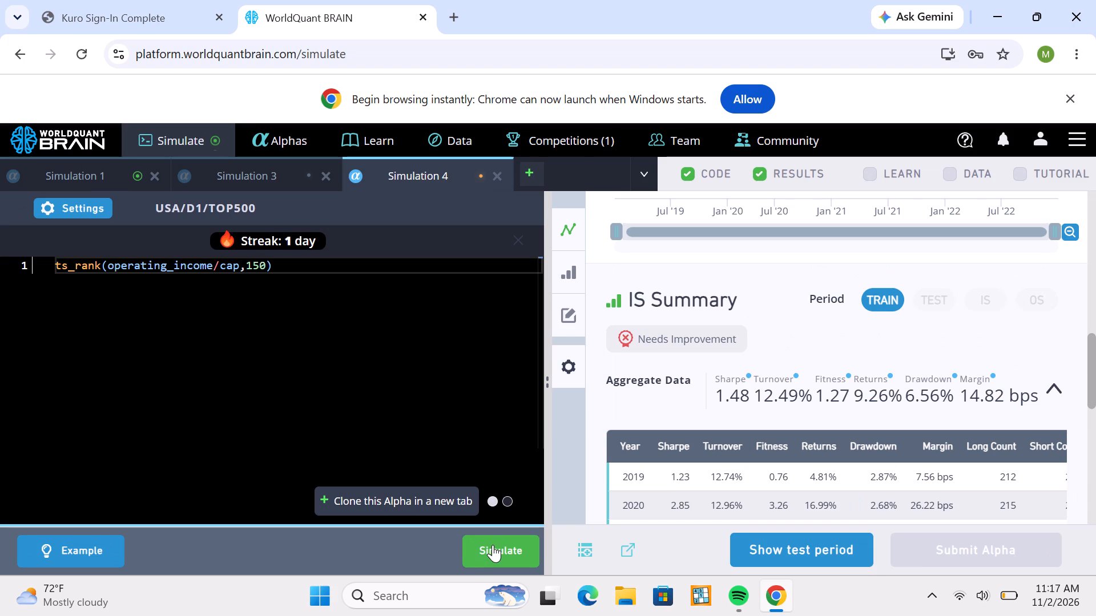
# Run Simulation 4 with the updated expression and settings.
pyautogui.click(493, 545)
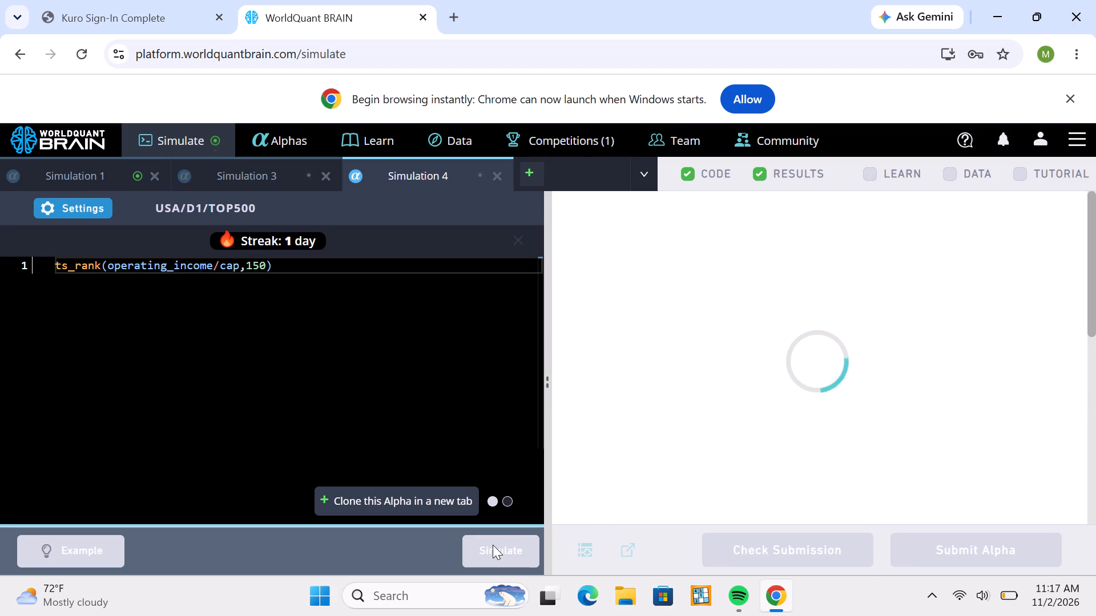
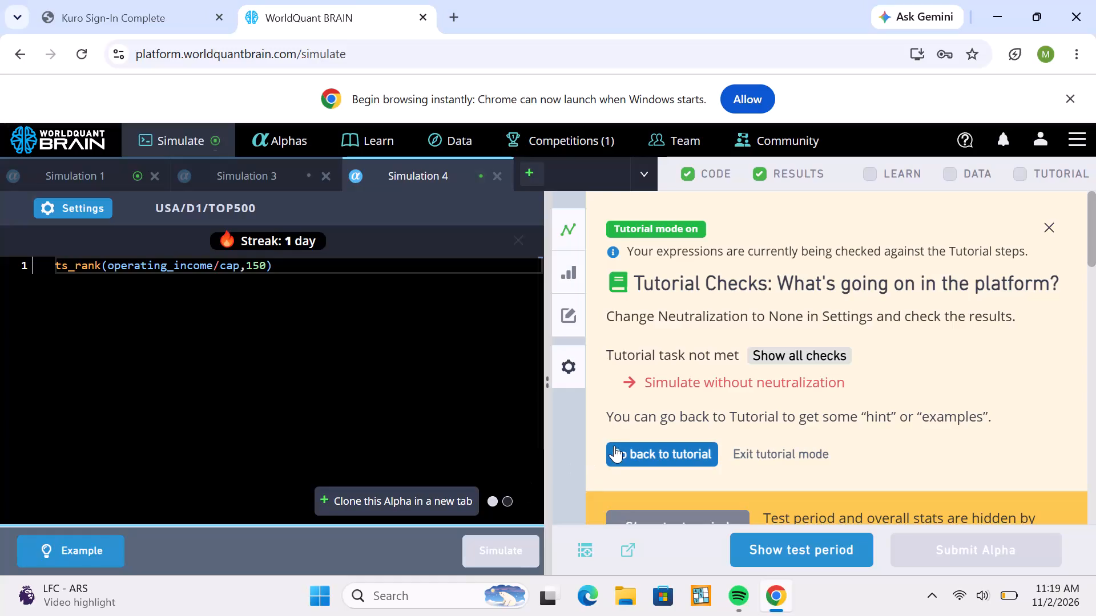
# Review Simulation 4's training-period IS Summary and show the test-period results.
pyautogui.scroll(-6, 614, 445)
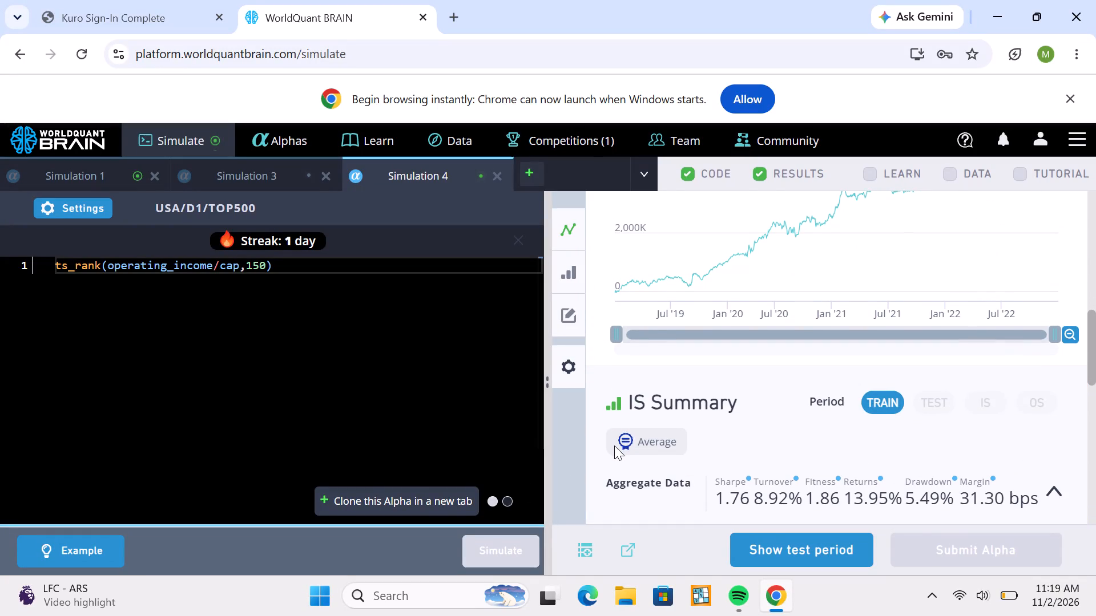
pyautogui.scroll(-3, 614, 445)
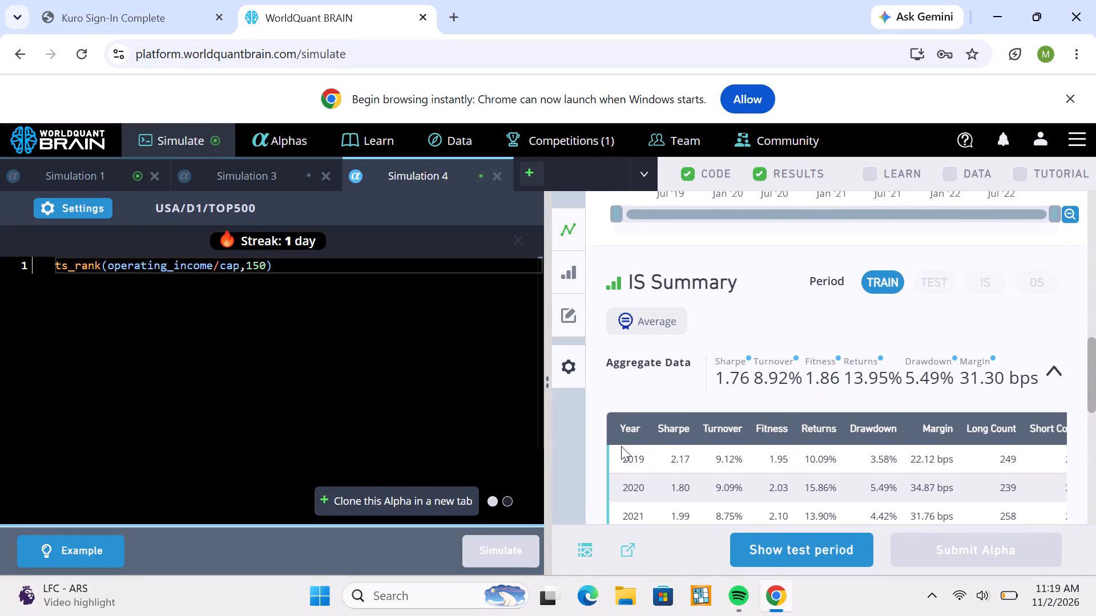
pyautogui.click(767, 554)
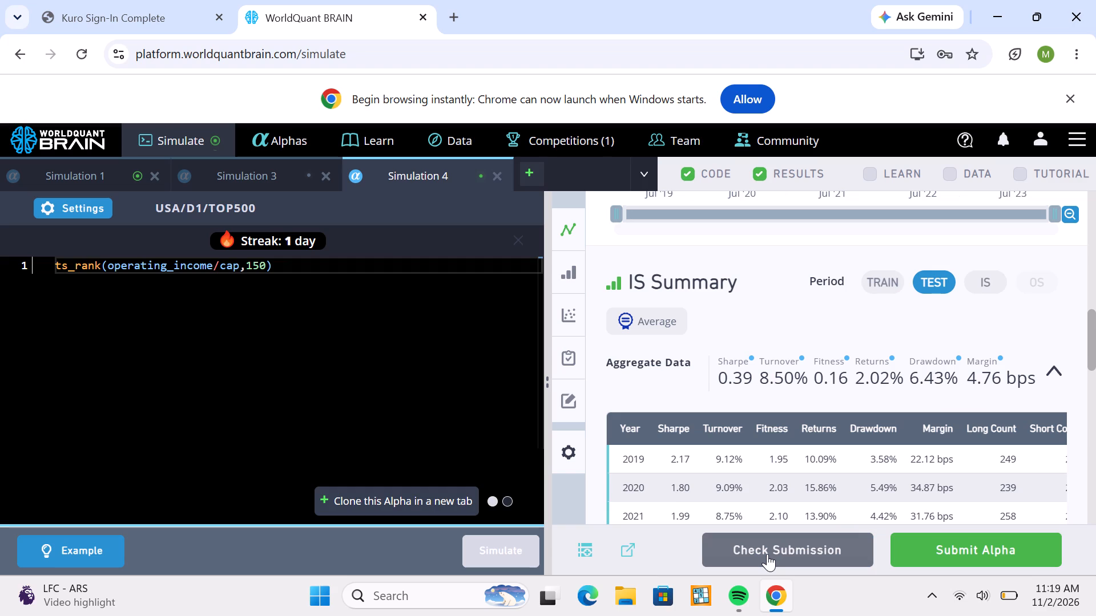
# Examine Simulation 4's yearly statistics, the list of passed IS tests and the PnL chart including the test period.
pyautogui.scroll(-3, 942, 382)
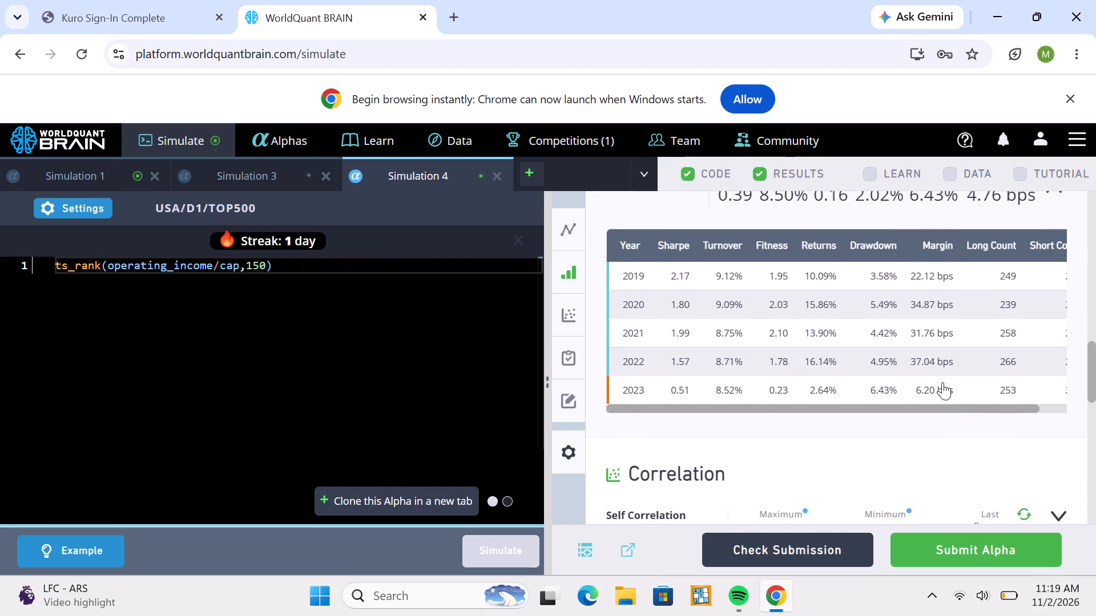
pyautogui.scroll(-2, 942, 382)
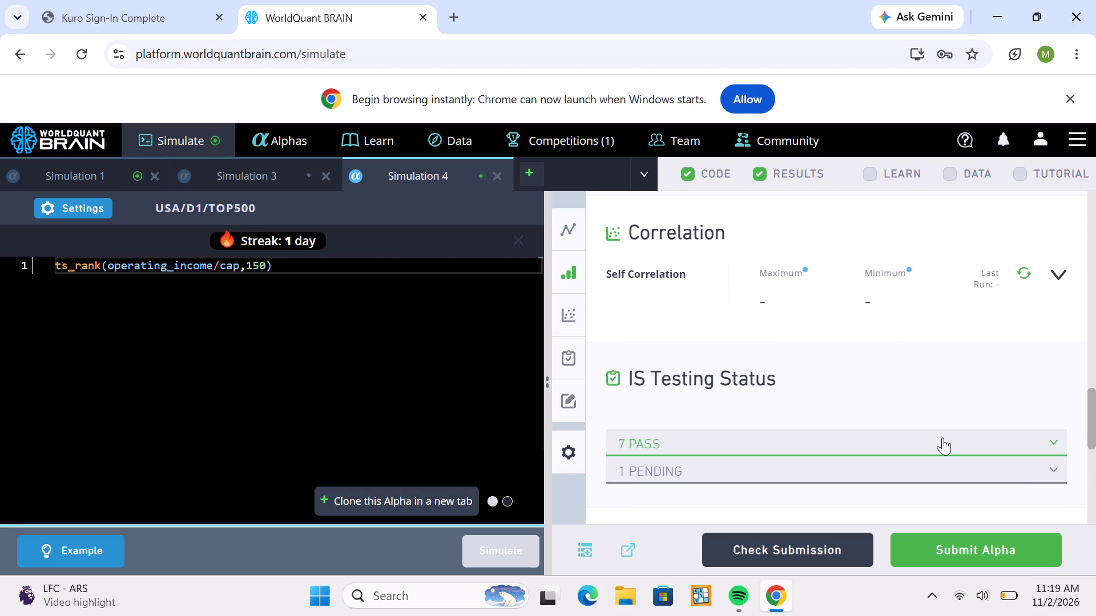
pyautogui.click(942, 439)
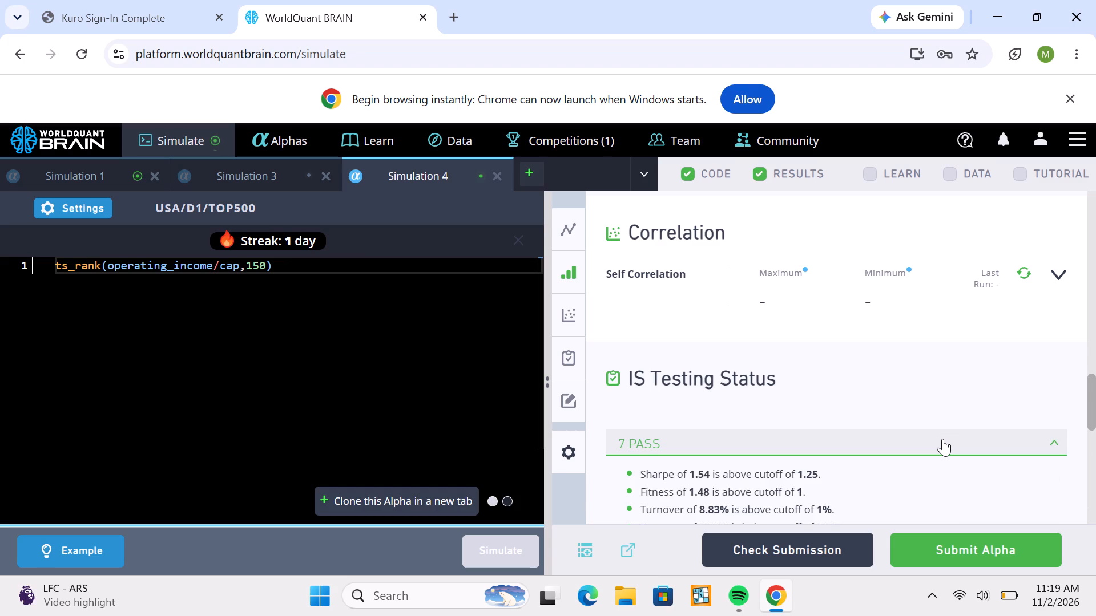
pyautogui.scroll(-1, 836, 471)
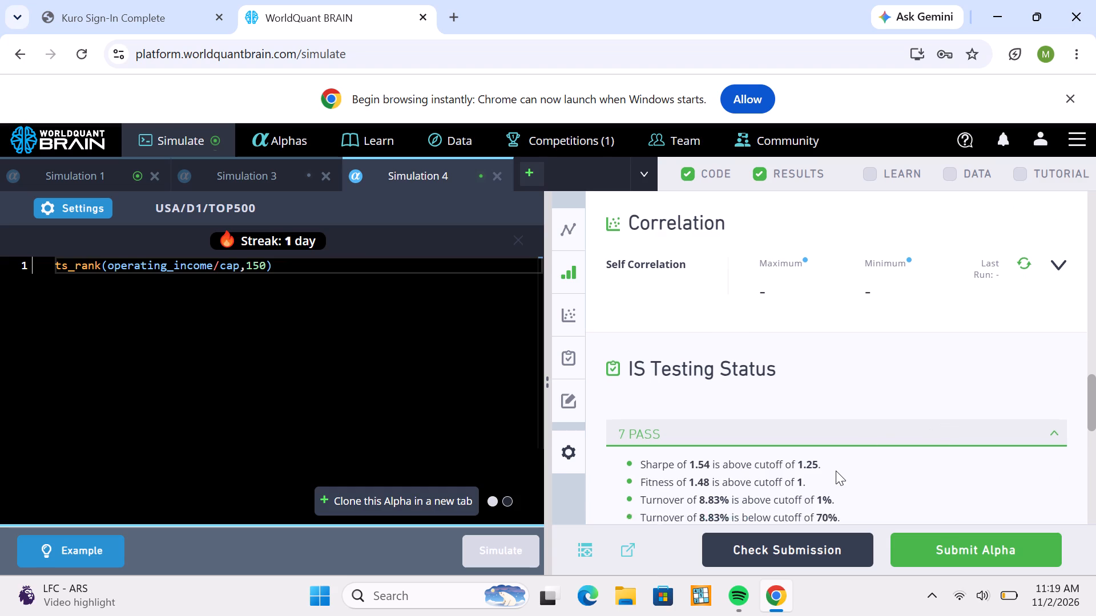
pyautogui.scroll(-2, 836, 471)
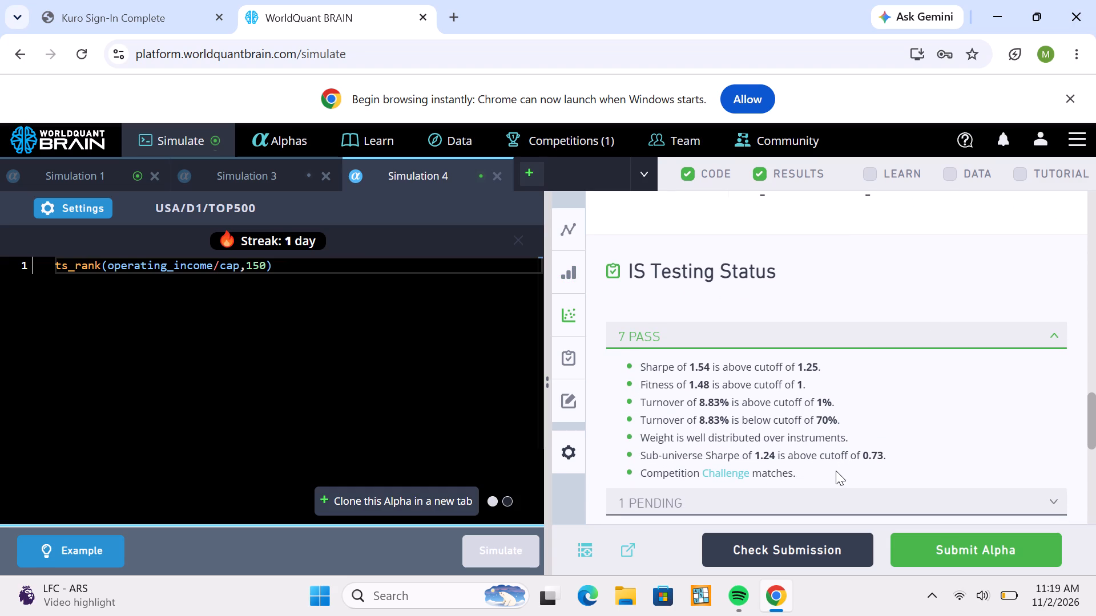
pyautogui.scroll(-1, 836, 471)
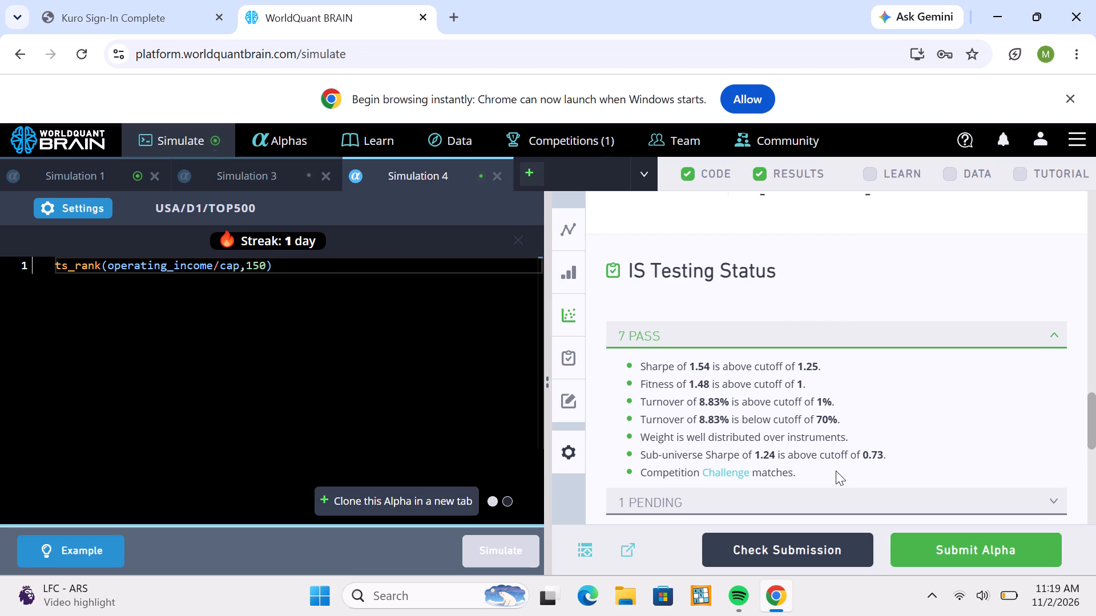
pyautogui.scroll(1, 836, 471)
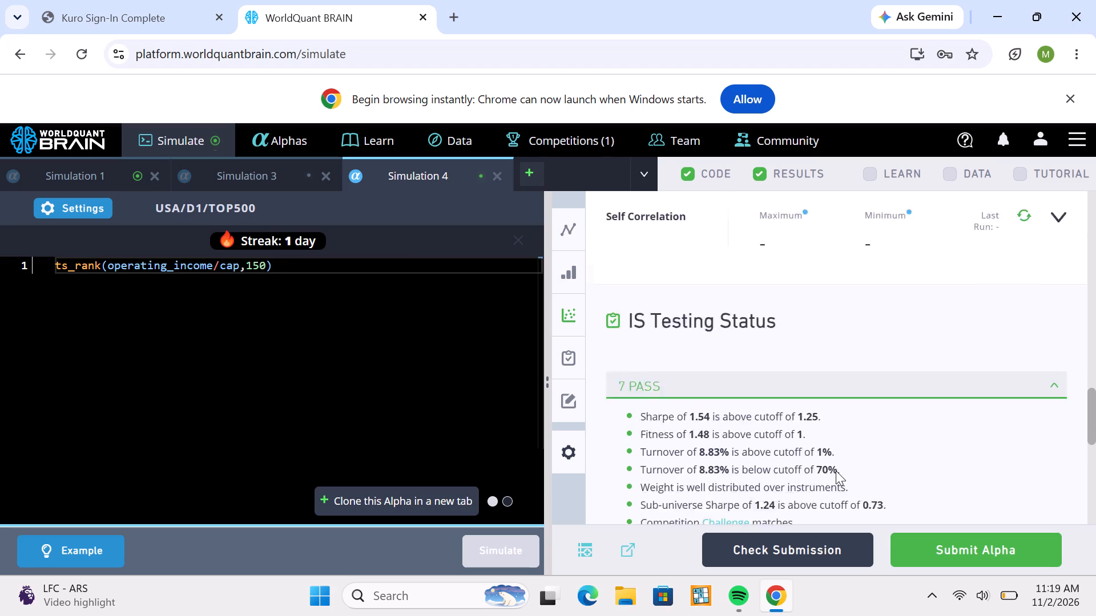
pyautogui.scroll(6, 836, 471)
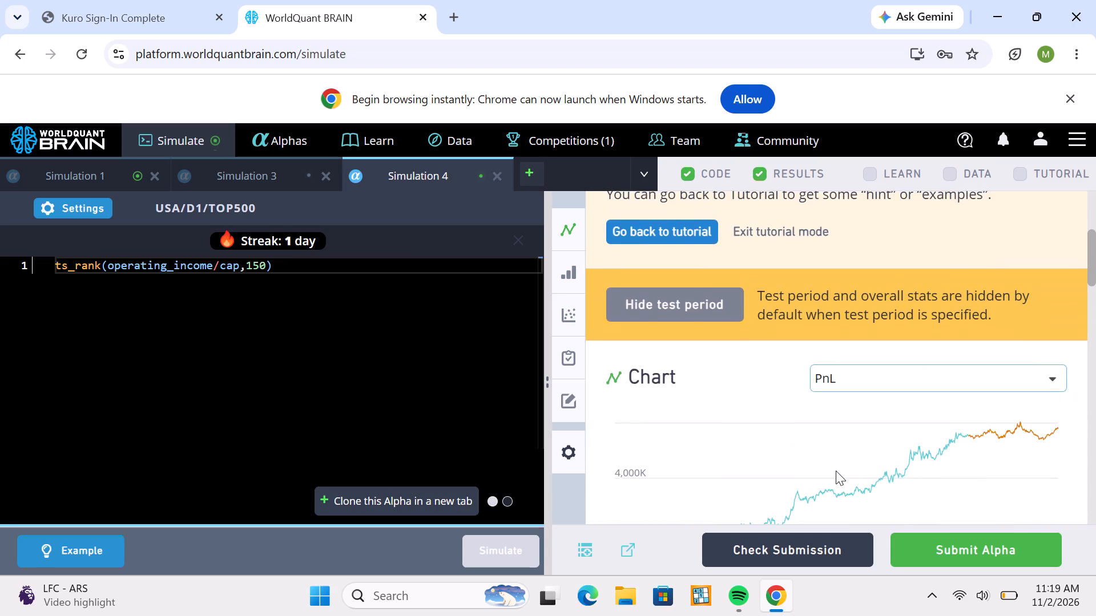
pyautogui.scroll(2, 836, 471)
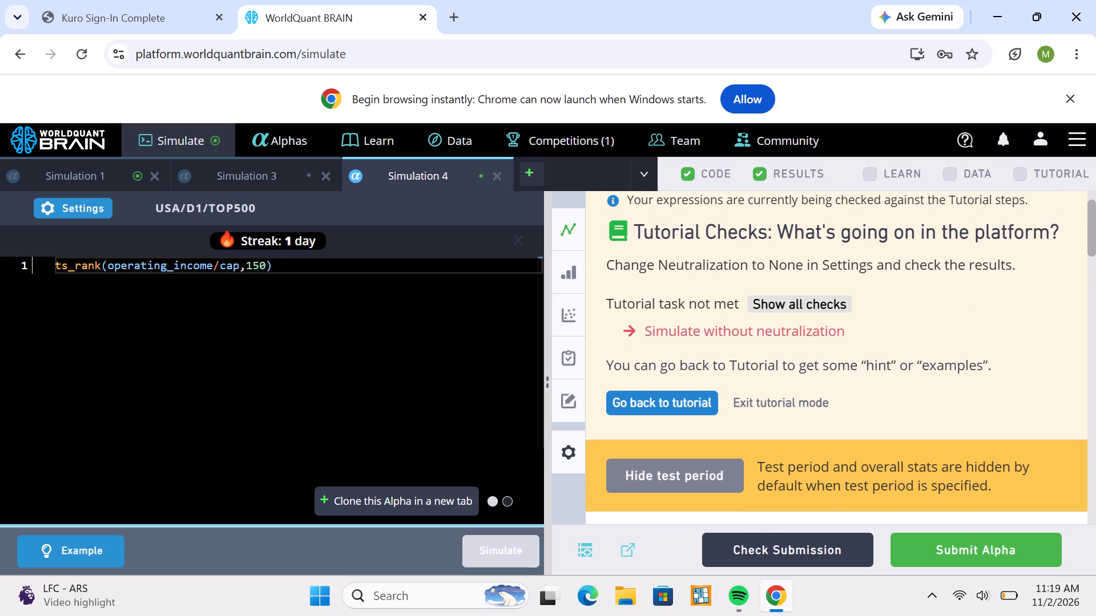
# Assign the red color label to Simulation 4's alpha in its properties.
pyautogui.scroll(-10, 836, 471)
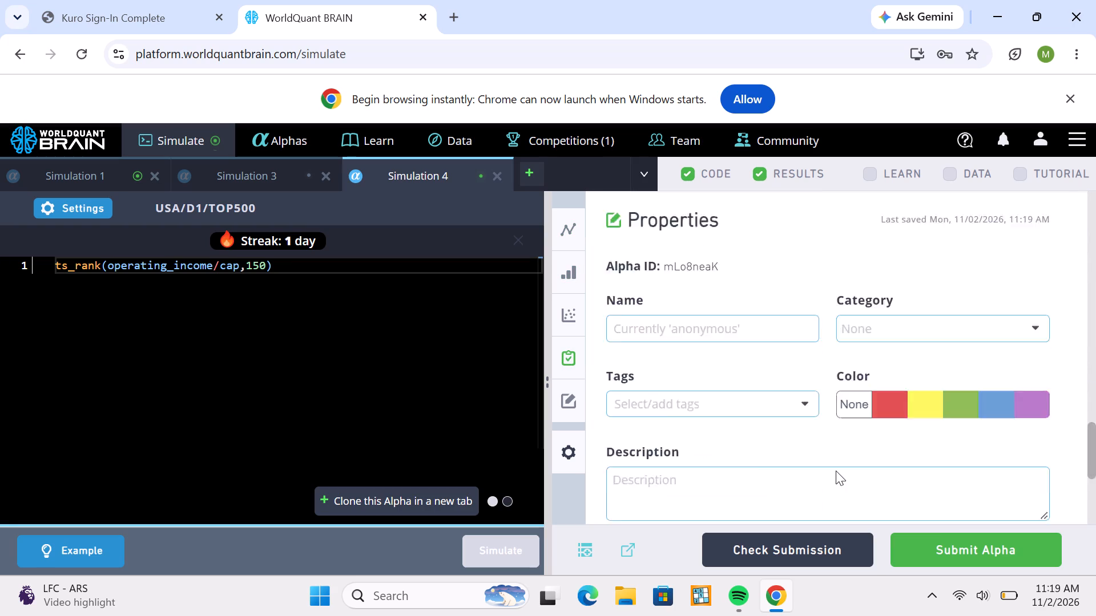
pyautogui.scroll(-1, 836, 471)
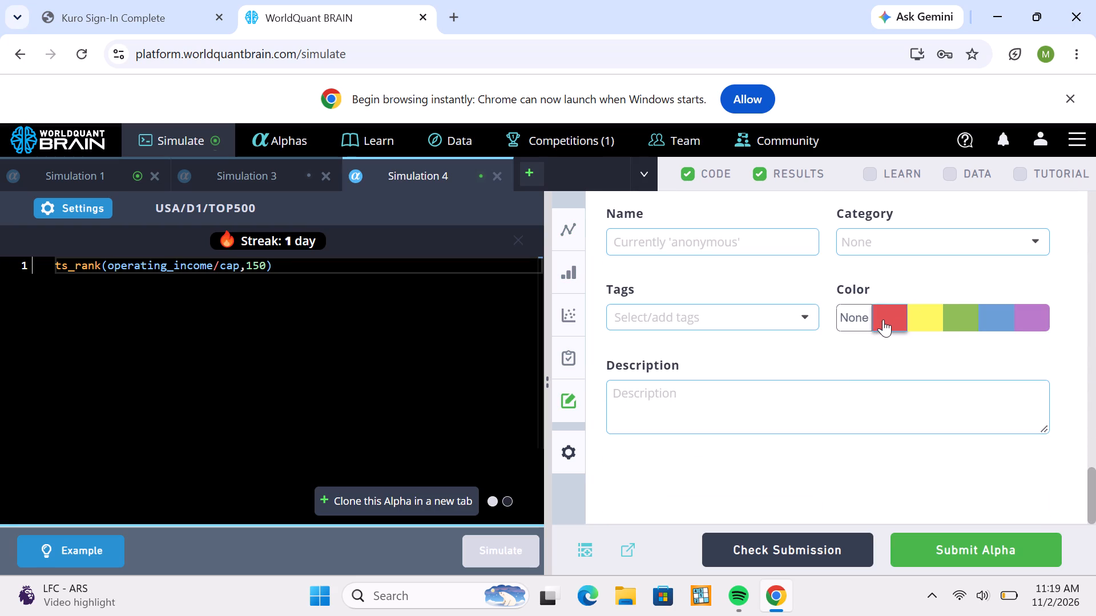
pyautogui.click(883, 319)
pyautogui.scroll(3, 883, 319)
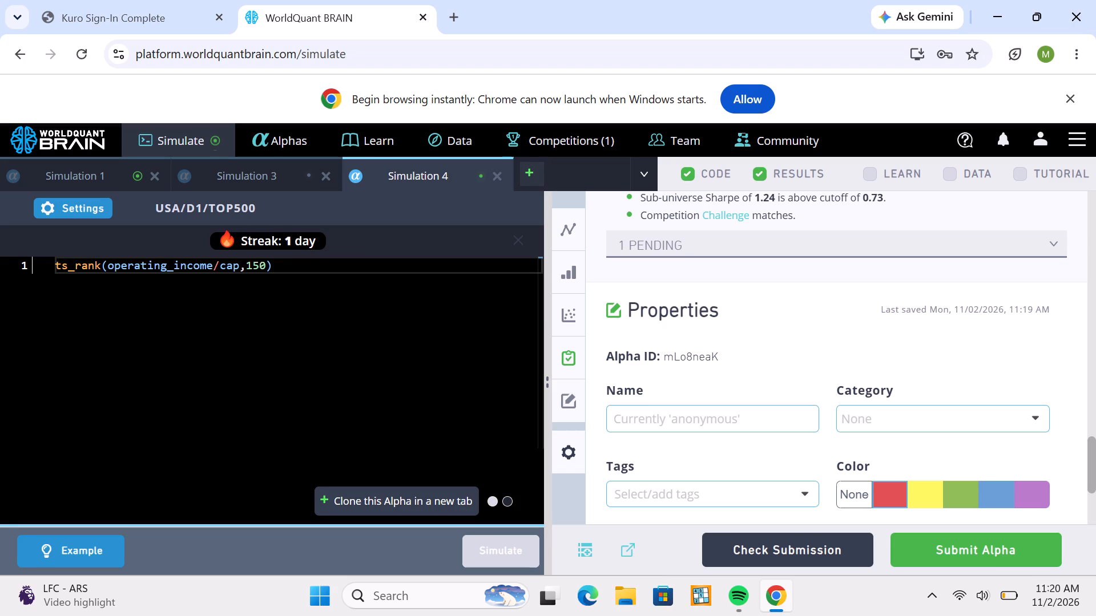
# Copy Simulation 4's entire ts_rank expression into a new simulation.
pyautogui.moveTo(275, 263); pyautogui.dragTo(0, 294)
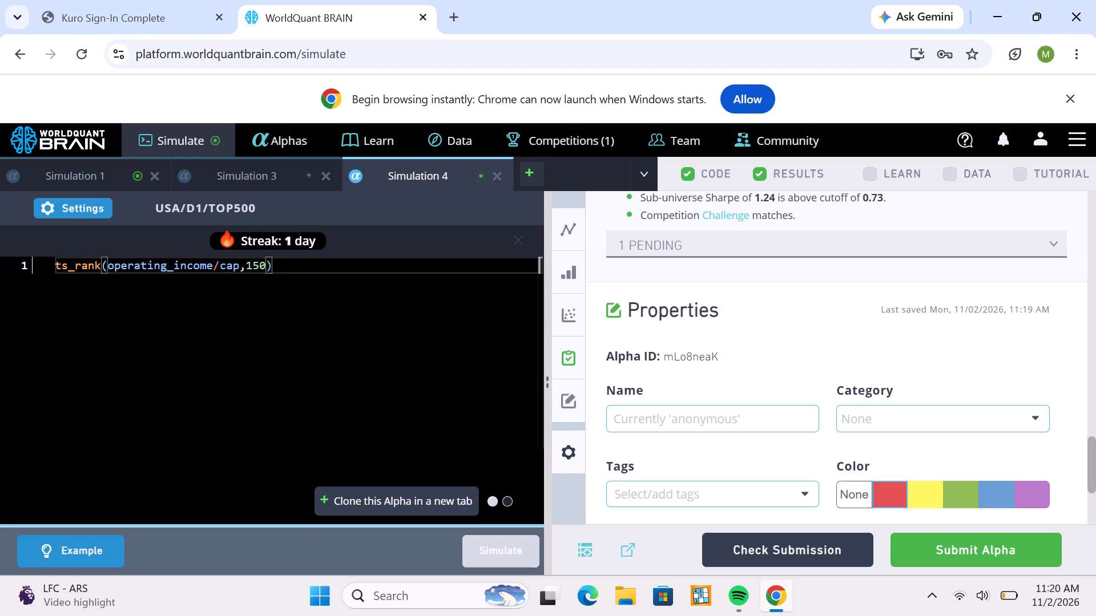
pyautogui.moveTo(269, 268); pyautogui.dragTo(0, 277)
pyautogui.moveTo(275, 262); pyautogui.dragTo(82, 264)
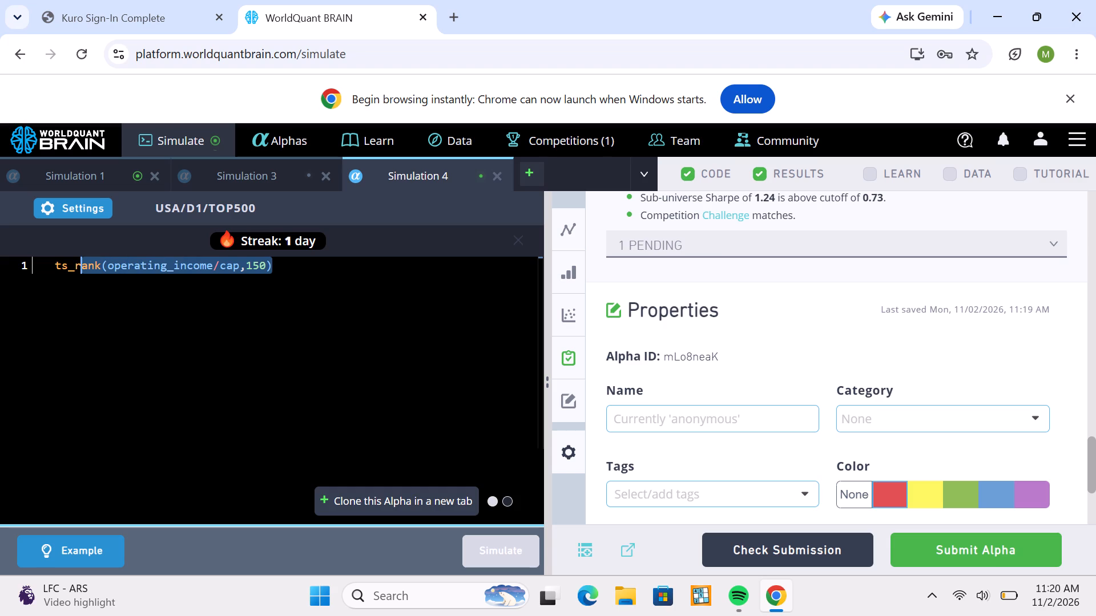
pyautogui.moveTo(82, 264); pyautogui.dragTo(53, 265)
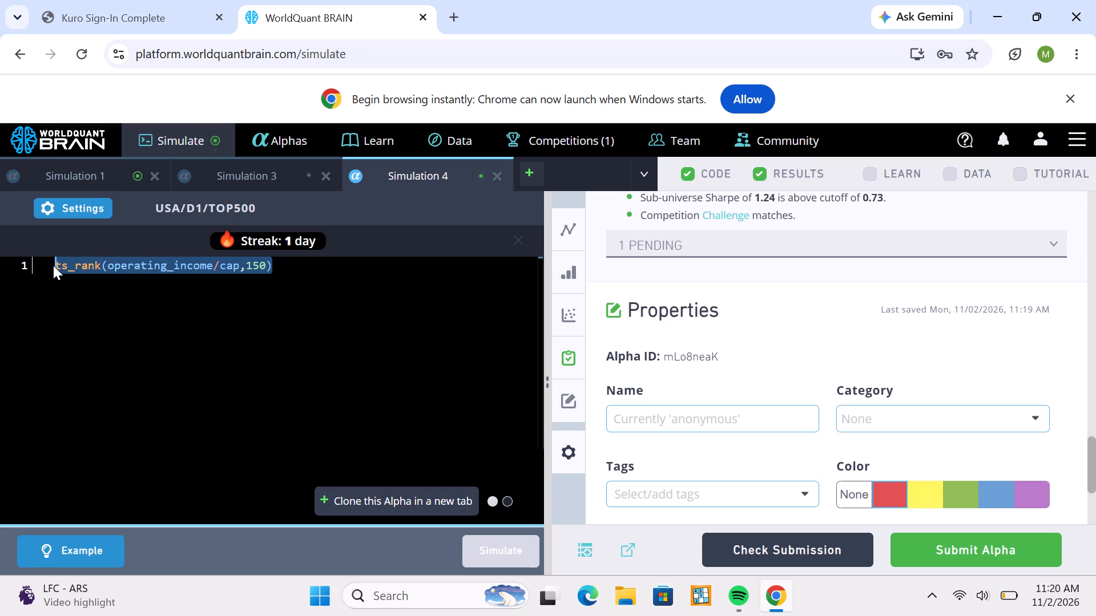
pyautogui.rightClick(53, 265)
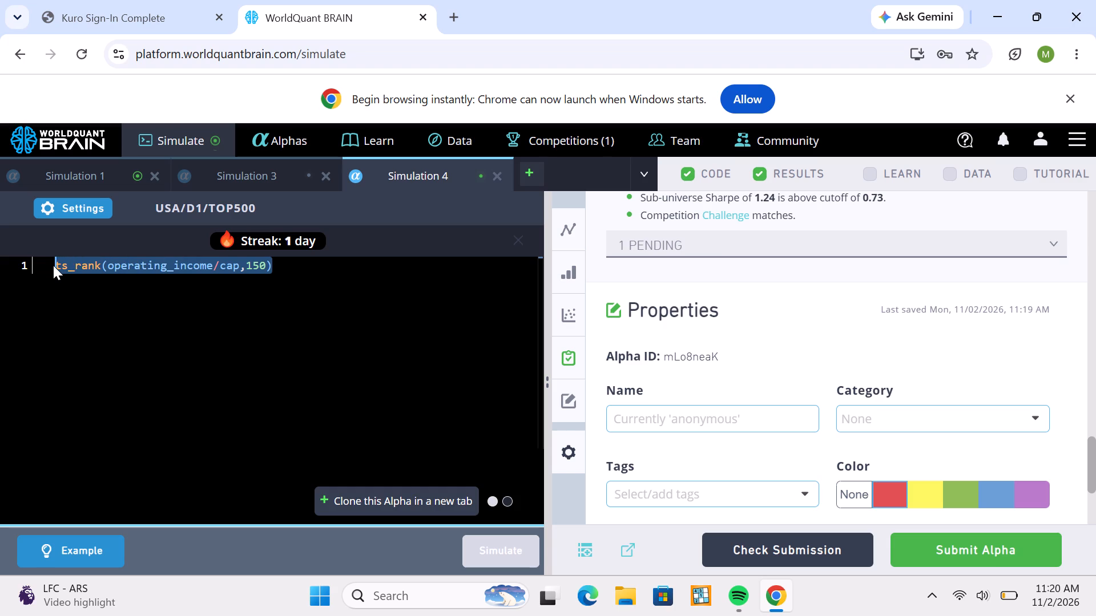
pyautogui.rightClick(53, 265)
pyautogui.click(53, 265)
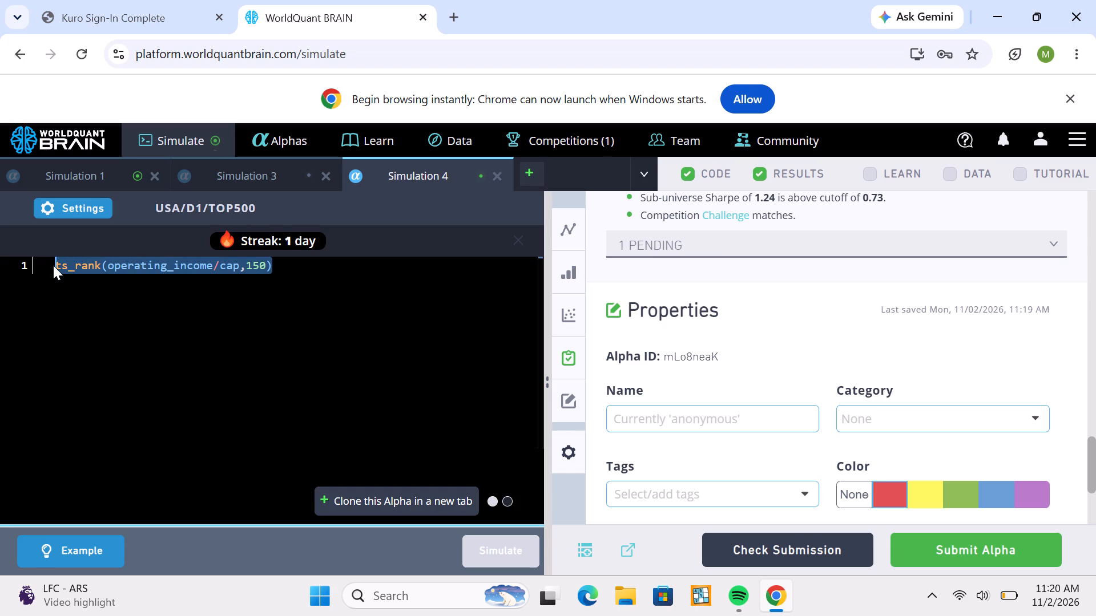
pyautogui.rightClick(53, 265)
pyautogui.rightClick(74, 262)
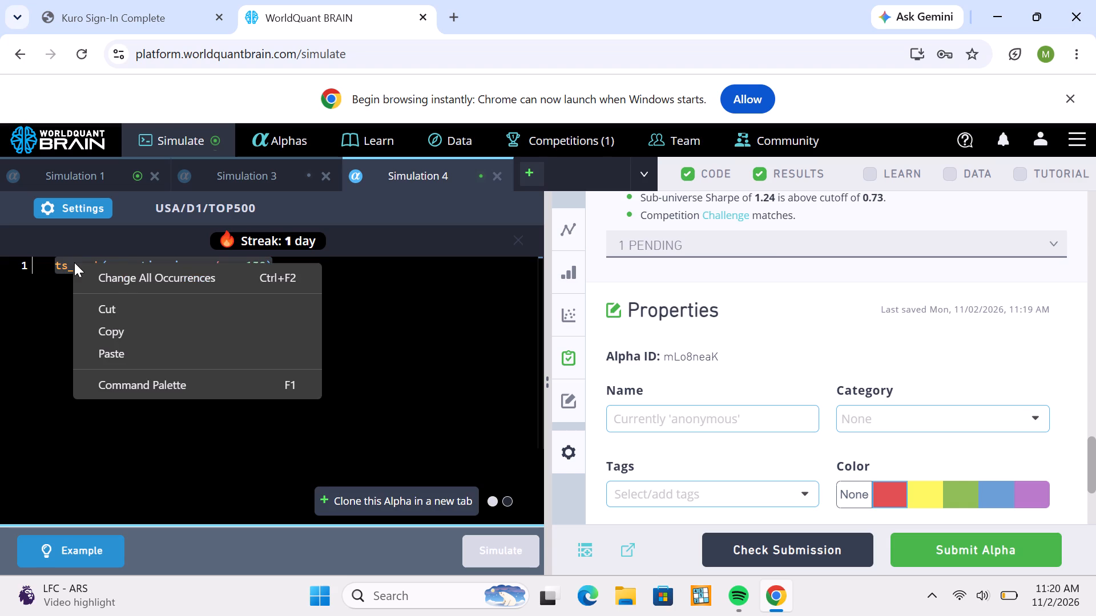
pyautogui.click(129, 327)
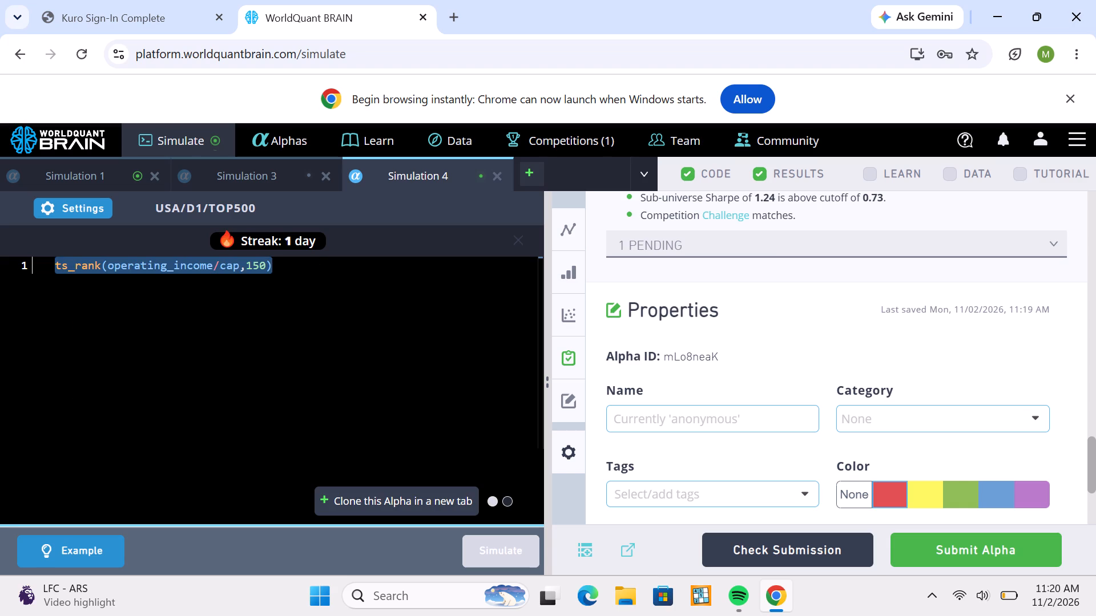
pyautogui.click(531, 163)
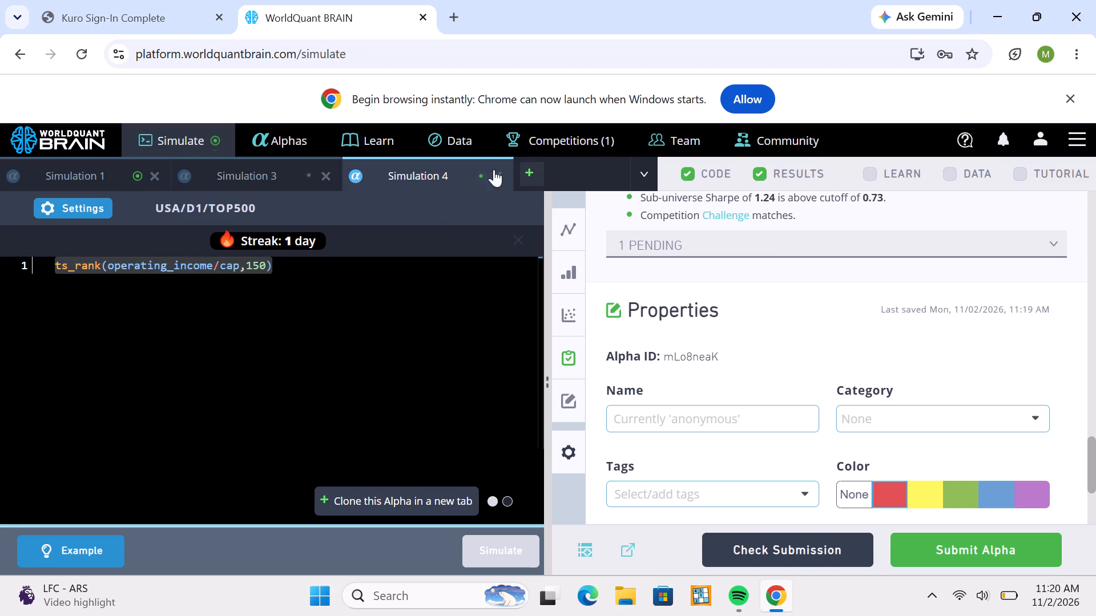
pyautogui.rightClick(213, 311)
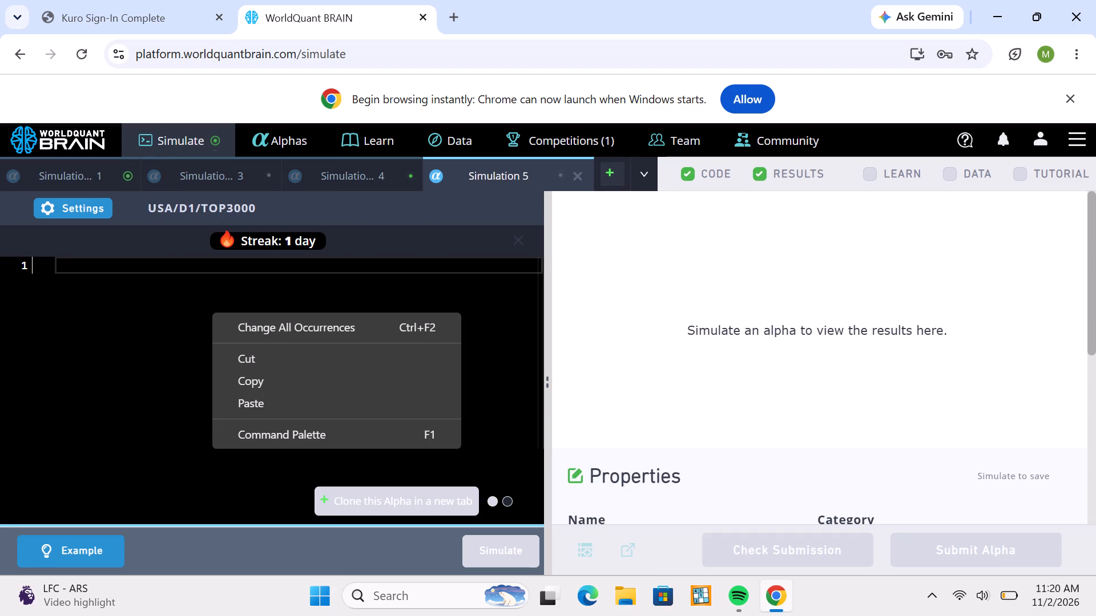
pyautogui.click(277, 403)
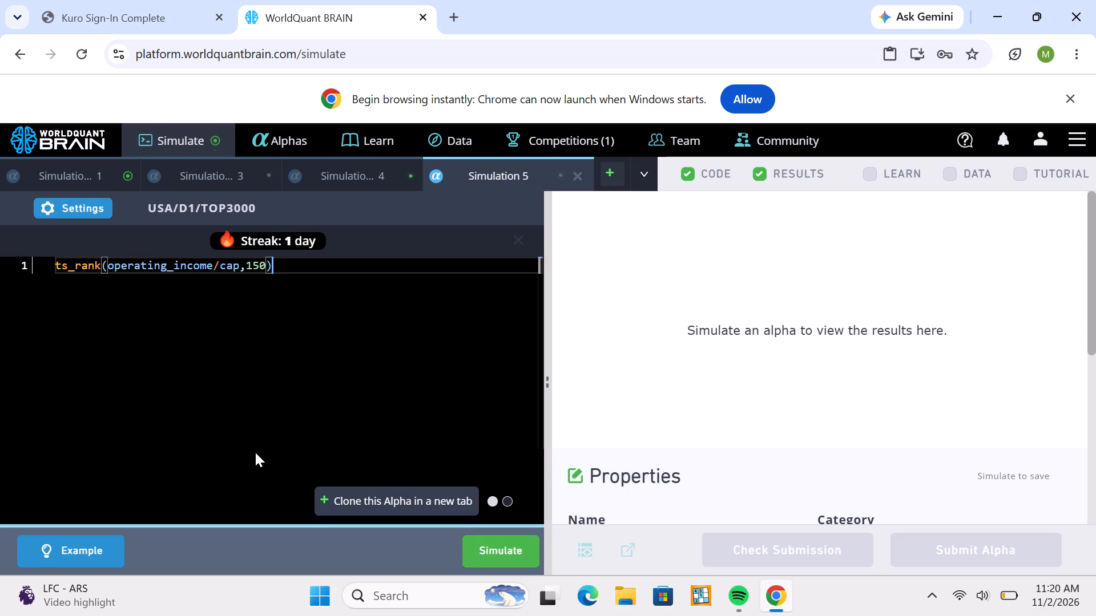
# Change the ts_rank lookback in Simulation 5's expression to 125.
pyautogui.press('BackSpace')
pyautogui.press('BackSpace')
pyautogui.press('BackSpace')
pyautogui.press('2')
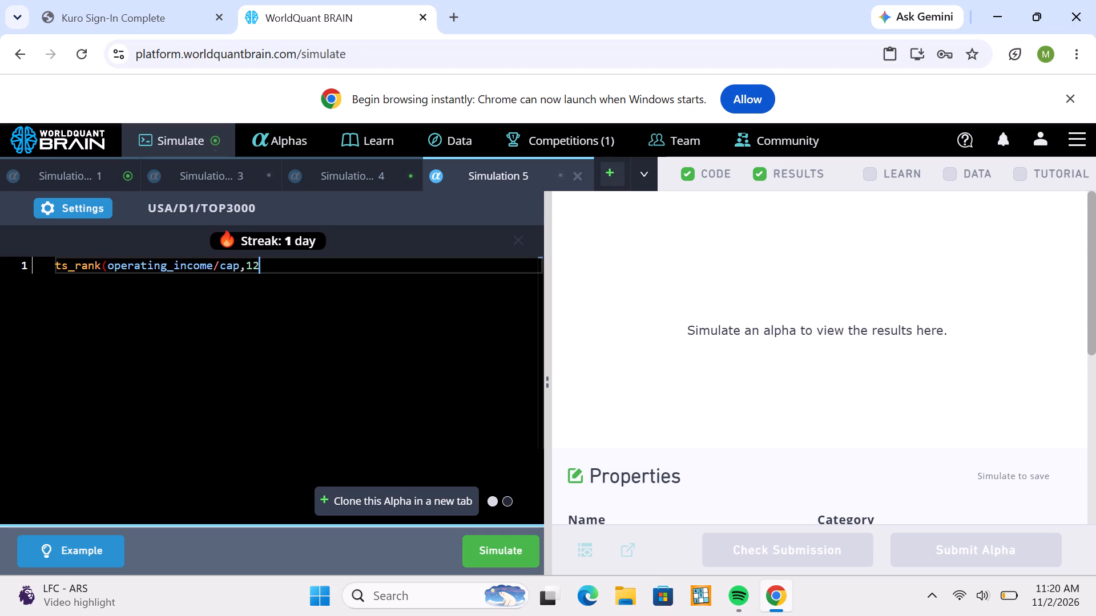
pyautogui.press('5')
pyautogui.hotkey('shift', ')')
# Set Simulation 5's neutralization to Industry and apply the settings.
pyautogui.click(70, 204)
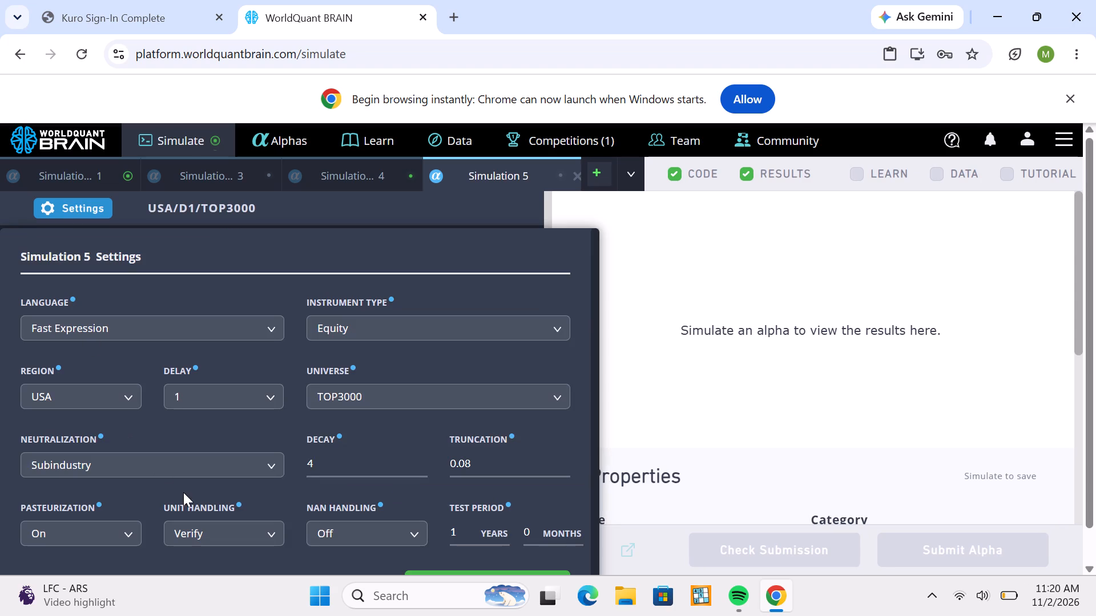
pyautogui.click(274, 463)
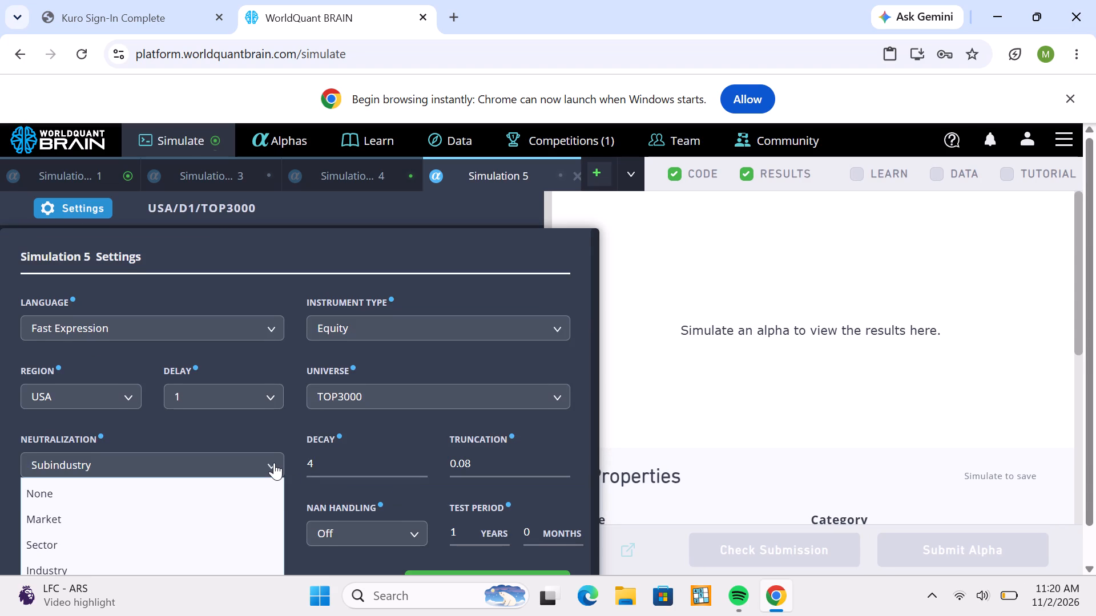
pyautogui.scroll(-1, 274, 463)
pyautogui.click(275, 453)
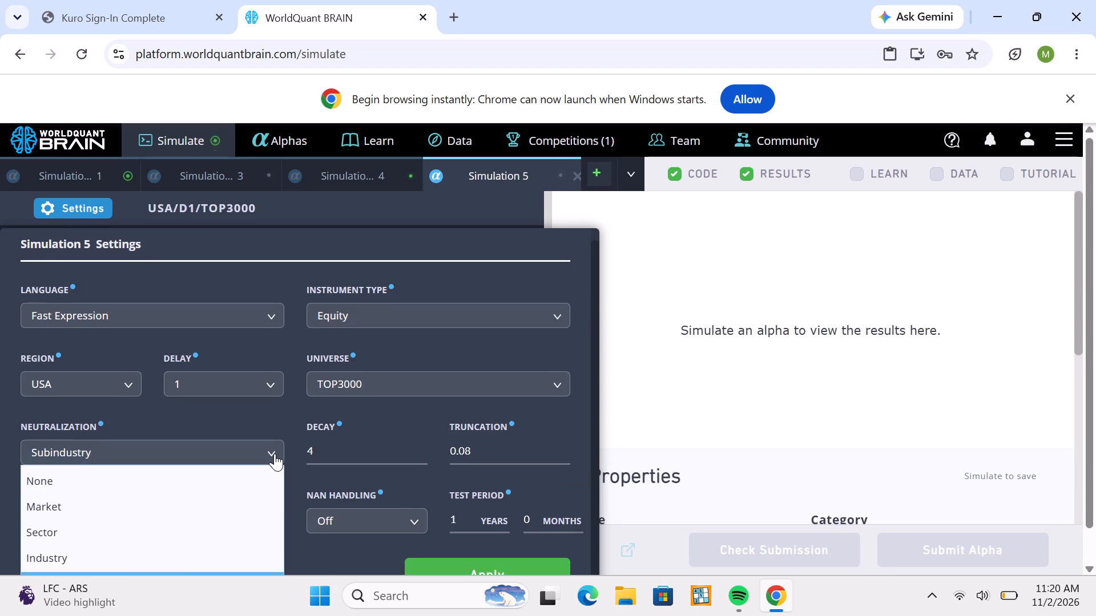
pyautogui.click(156, 561)
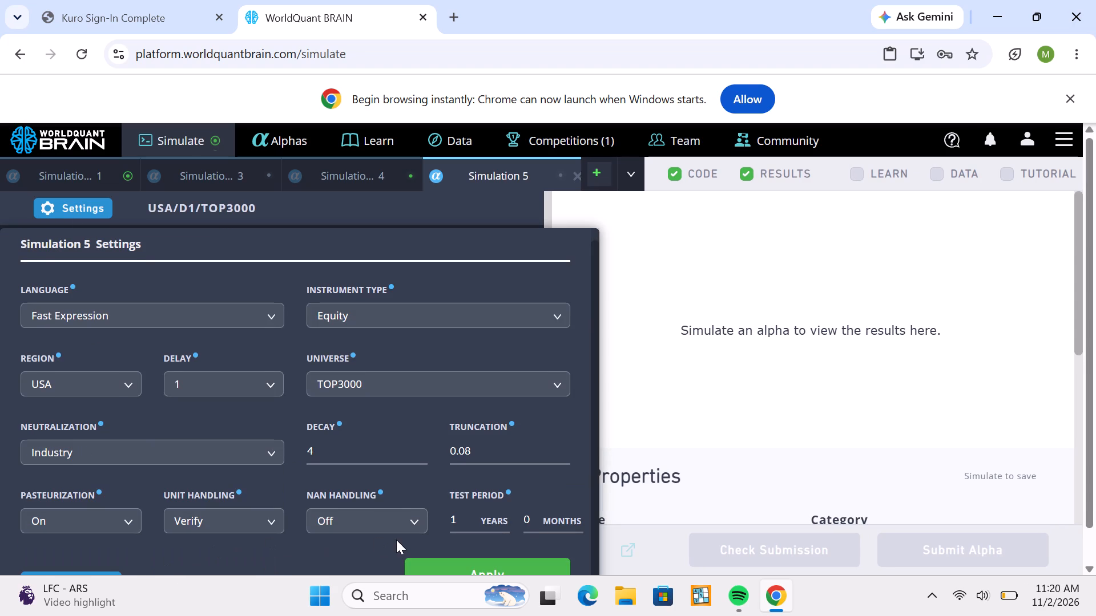
pyautogui.click(446, 569)
# Run Simulation 5 with the 125-day lookback expression and Industry neutralization.
pyautogui.click(499, 549)
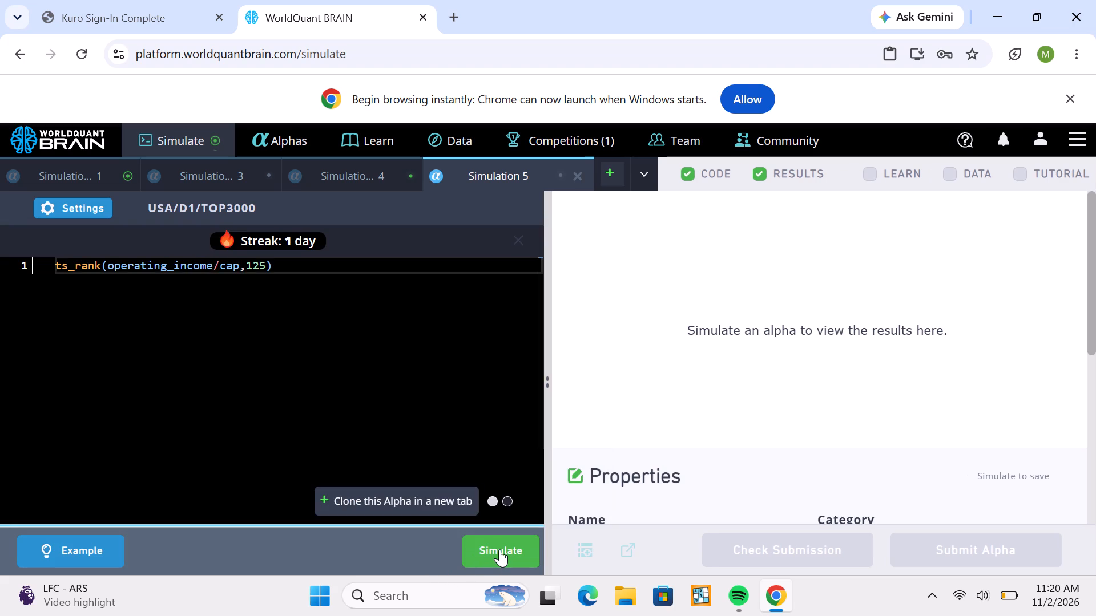
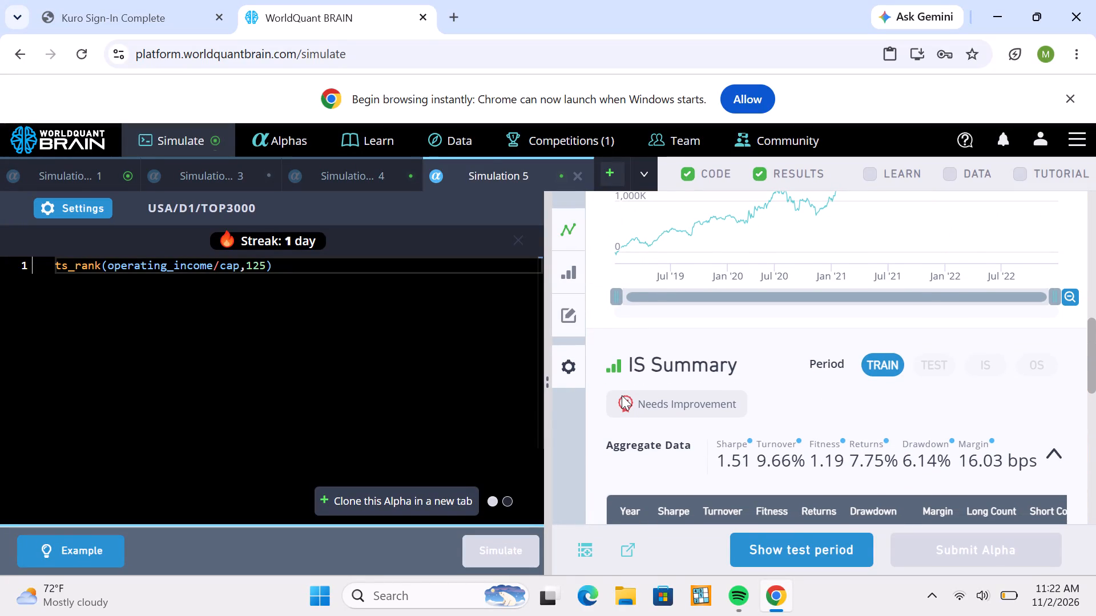
# Review Simulation 5's IS Summary for the train period and reveal its test period results.
pyautogui.scroll(-1, 622, 395)
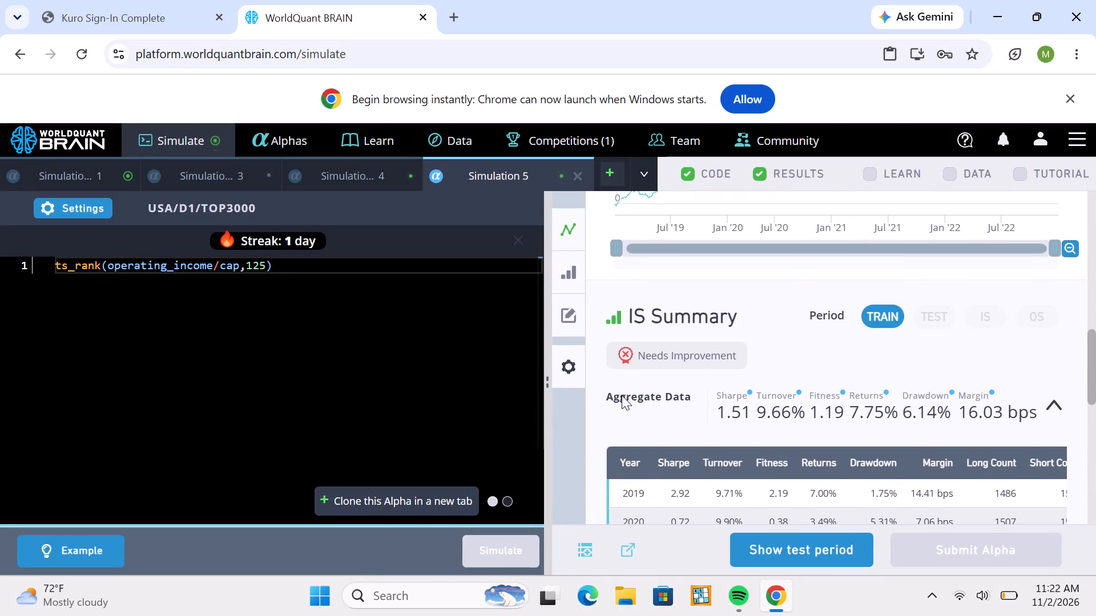
pyautogui.scroll(-2, 622, 395)
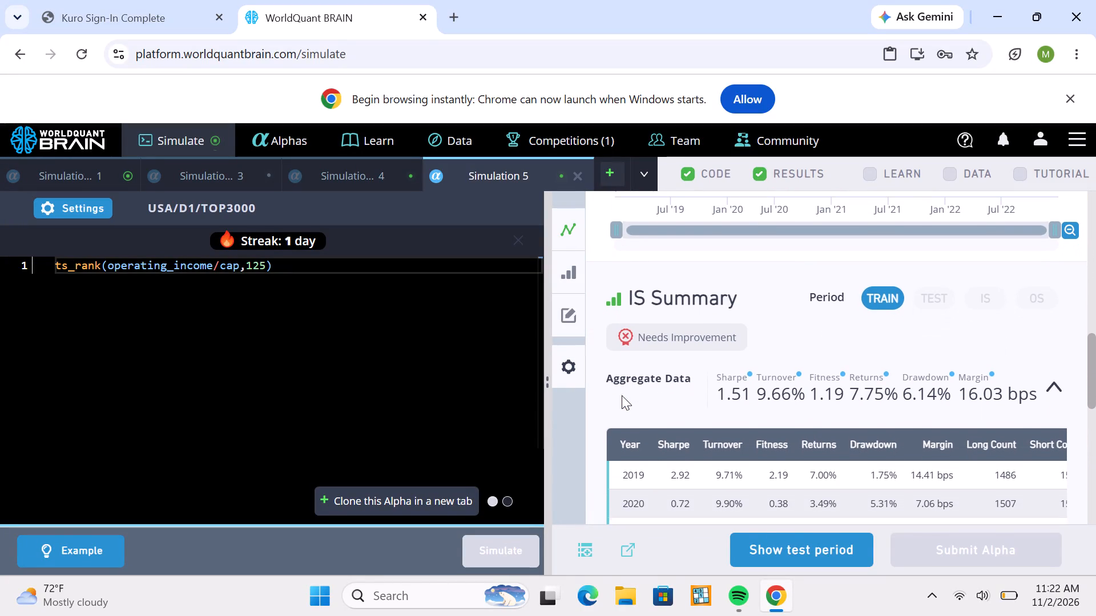
pyautogui.scroll(-1, 622, 395)
pyautogui.click(756, 552)
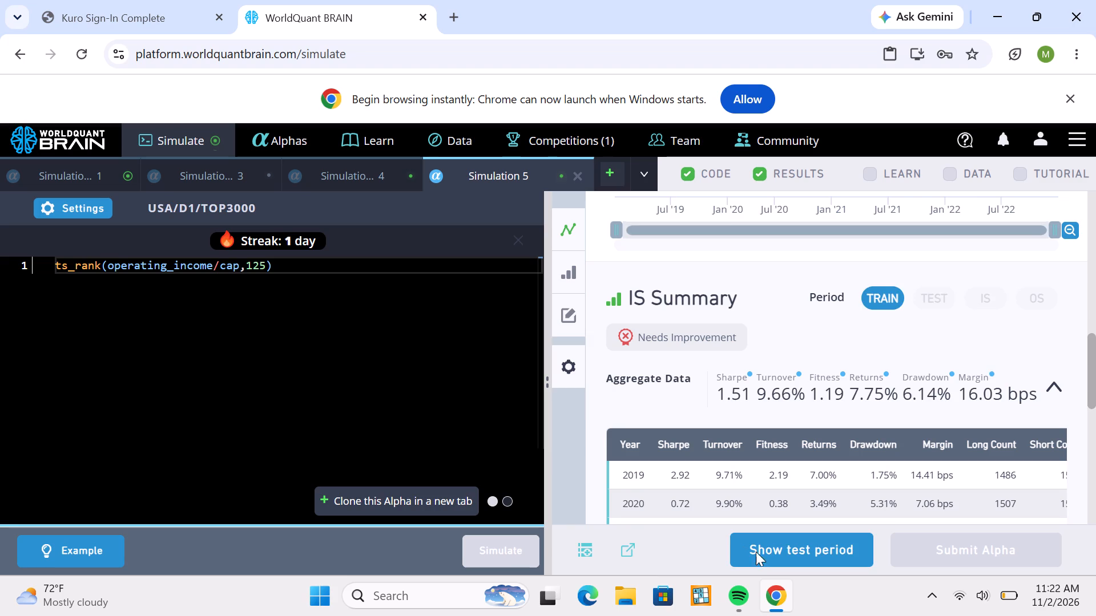
# Examine the failed check under IS Testing Status and the test-period aggregate and yearly data for Simulation 5.
pyautogui.scroll(-3, 751, 468)
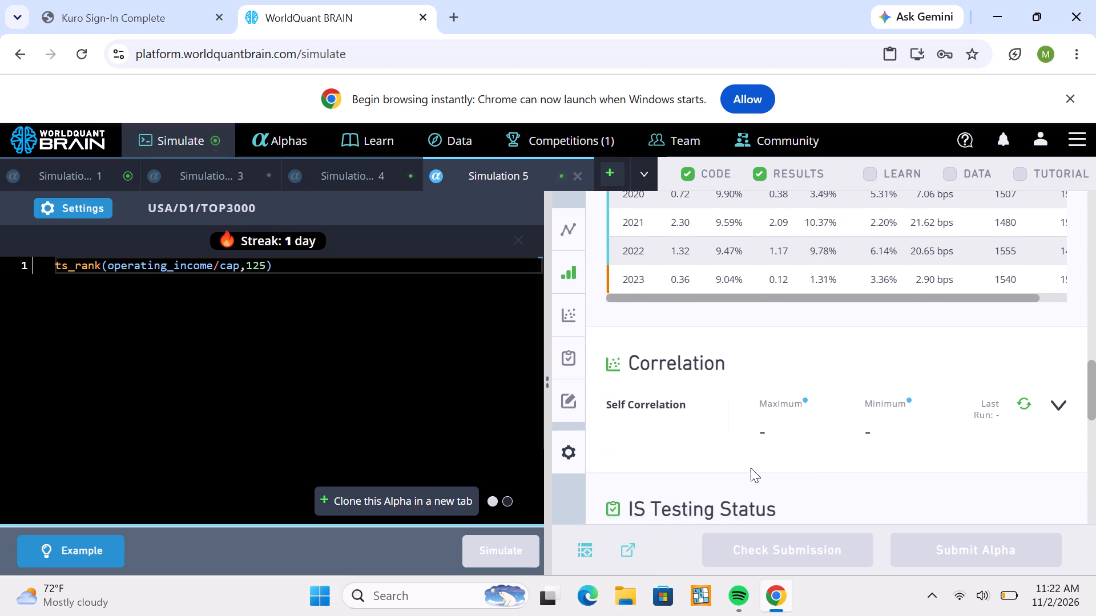
pyautogui.scroll(-2, 751, 468)
pyautogui.click(751, 468)
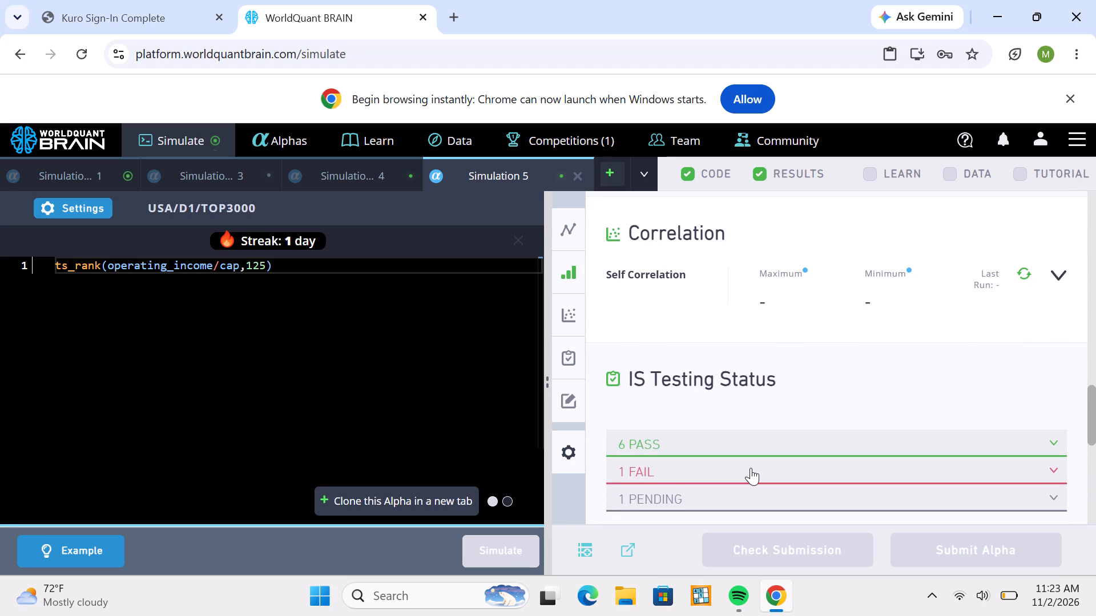
pyautogui.scroll(1, 751, 468)
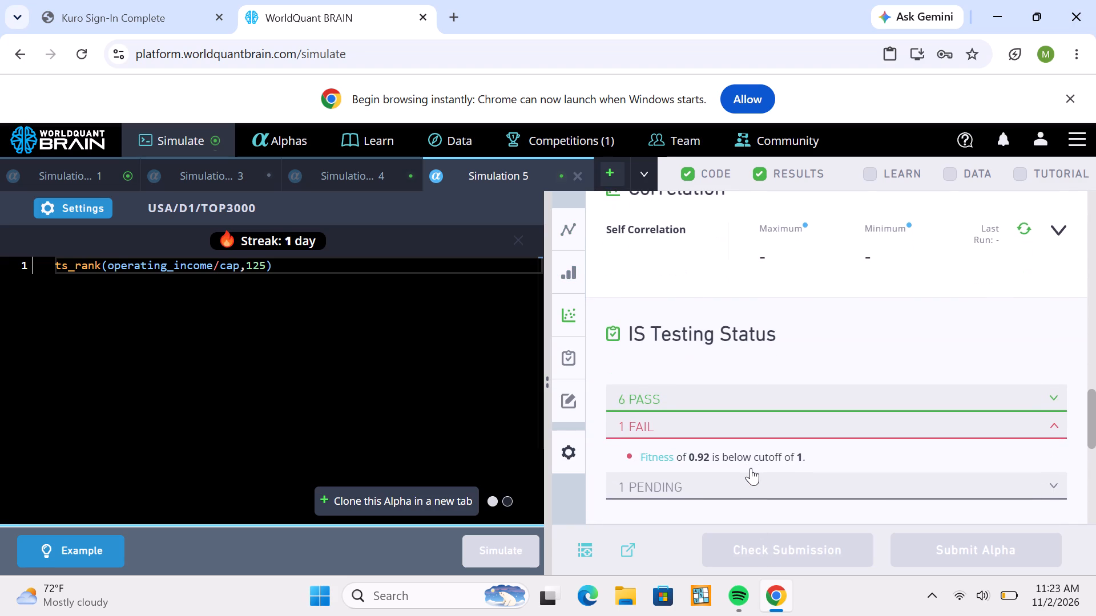
pyautogui.scroll(1, 751, 468)
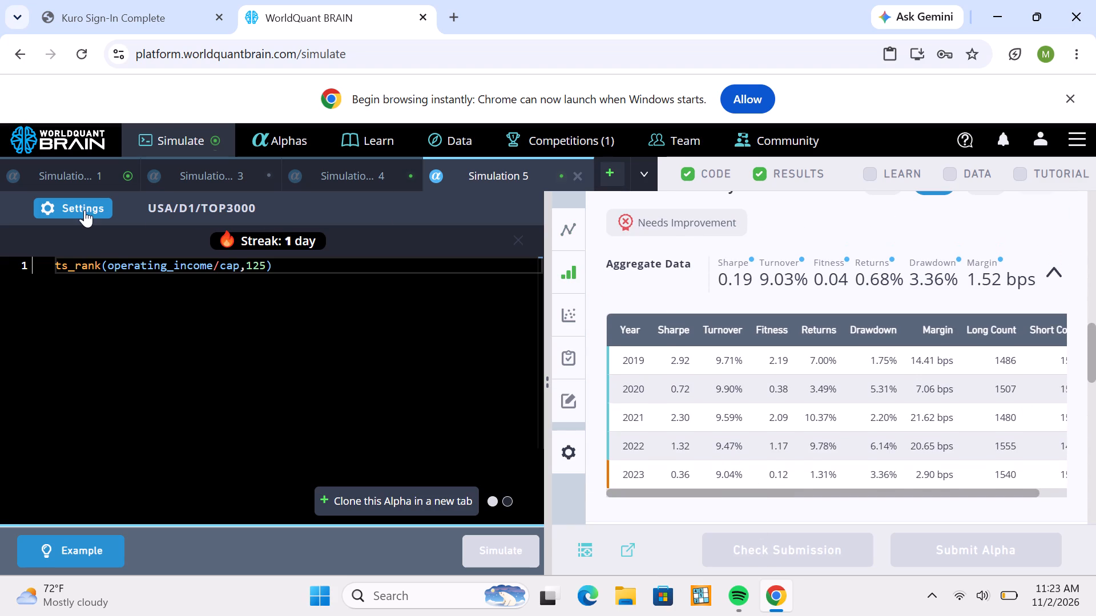
# Set the neutralization to Market in Simulation 5's settings.
pyautogui.click(82, 206)
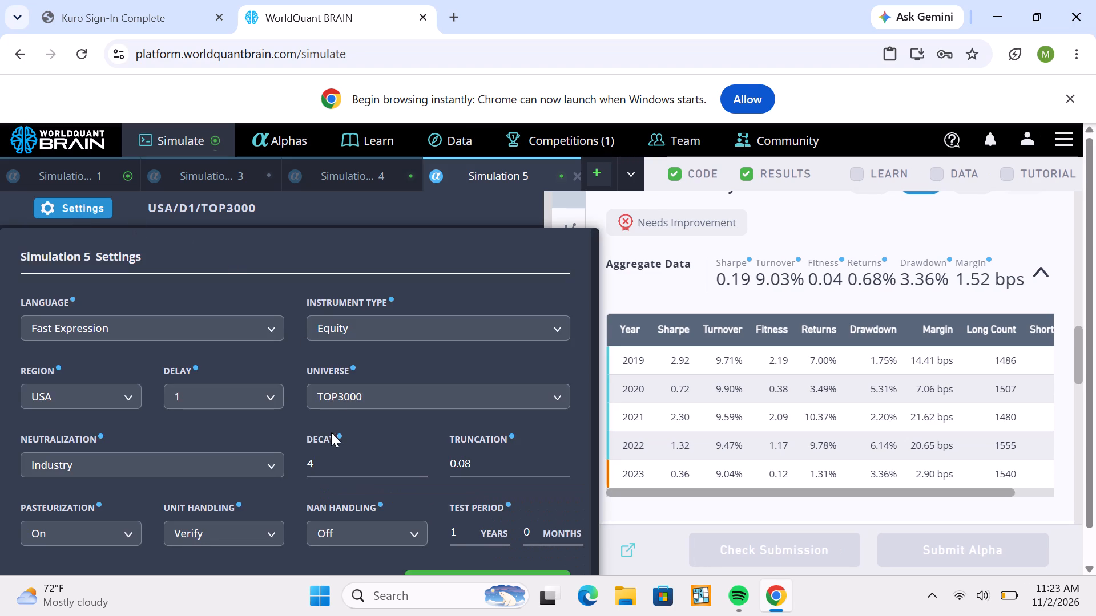
pyautogui.click(150, 463)
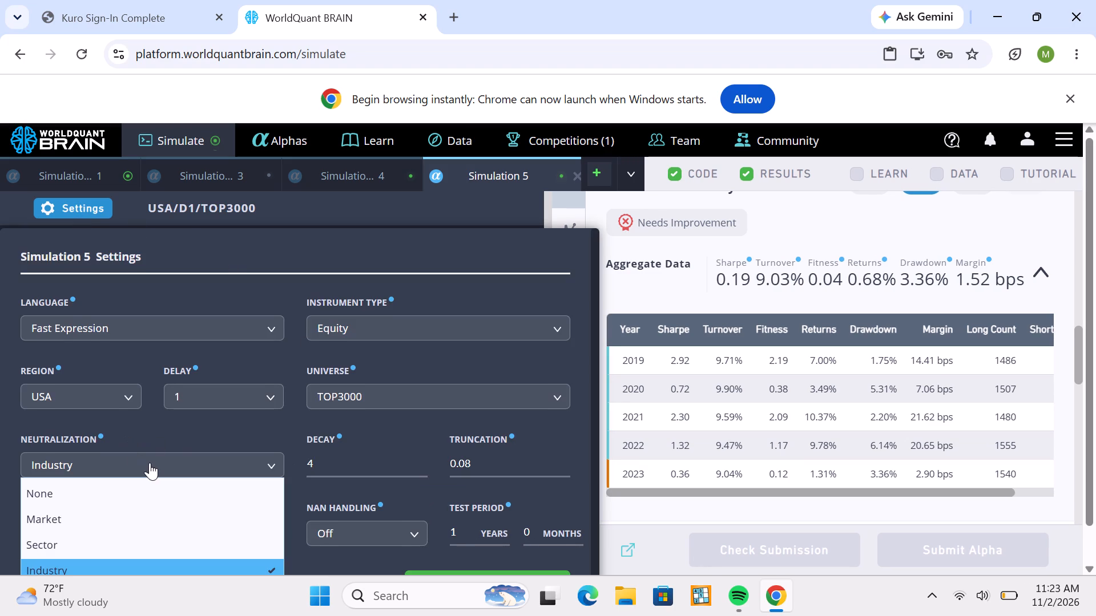
pyautogui.scroll(-1, 150, 463)
pyautogui.moveTo(150, 452); pyautogui.dragTo(137, 491)
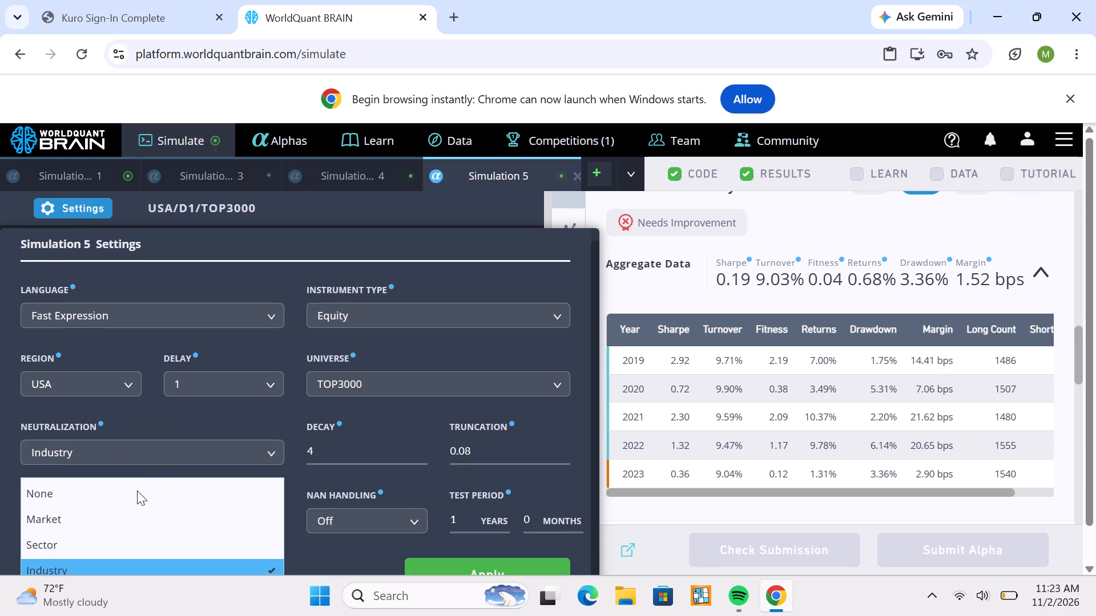
pyautogui.moveTo(137, 491); pyautogui.dragTo(249, 448)
pyautogui.click(249, 448)
pyautogui.click(249, 448)
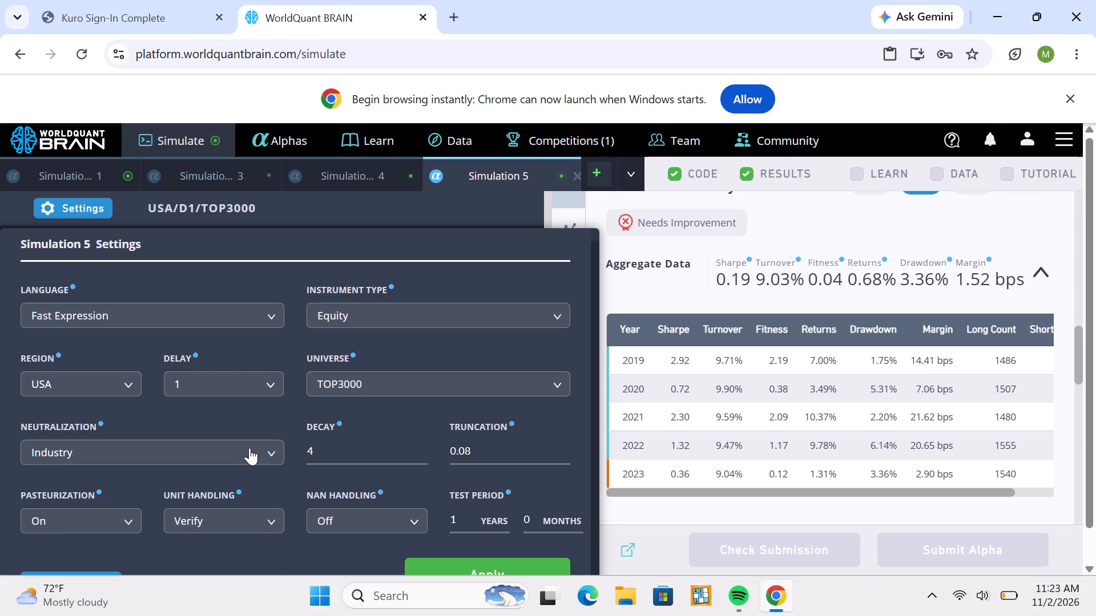
pyautogui.click(189, 514)
# Set Simulation 5's truncation to 0.01 and apply the changed settings.
pyautogui.tripleClick(561, 452)
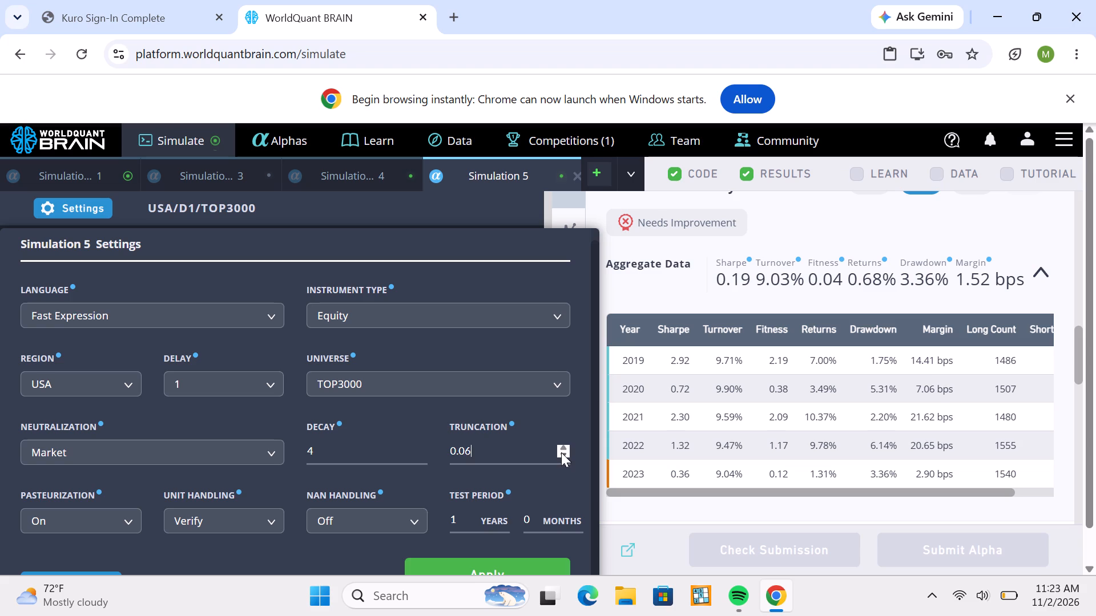
pyautogui.click(561, 452)
pyautogui.click(561, 452)
pyautogui.click(561, 452)
pyautogui.click(561, 452)
pyautogui.scroll(-1, 561, 452)
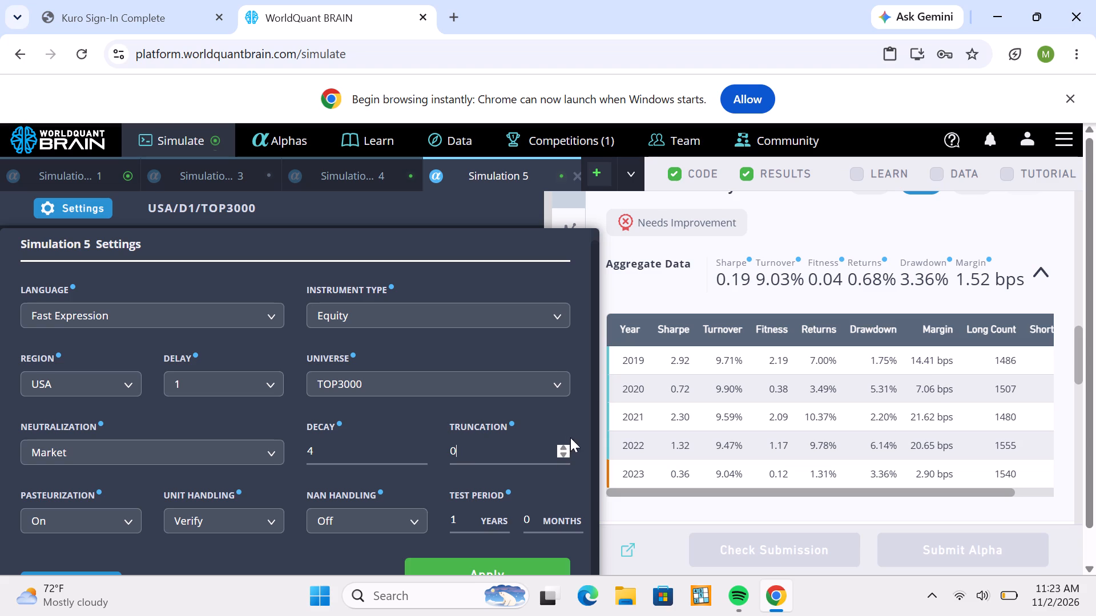
pyautogui.click(564, 445)
pyautogui.click(503, 568)
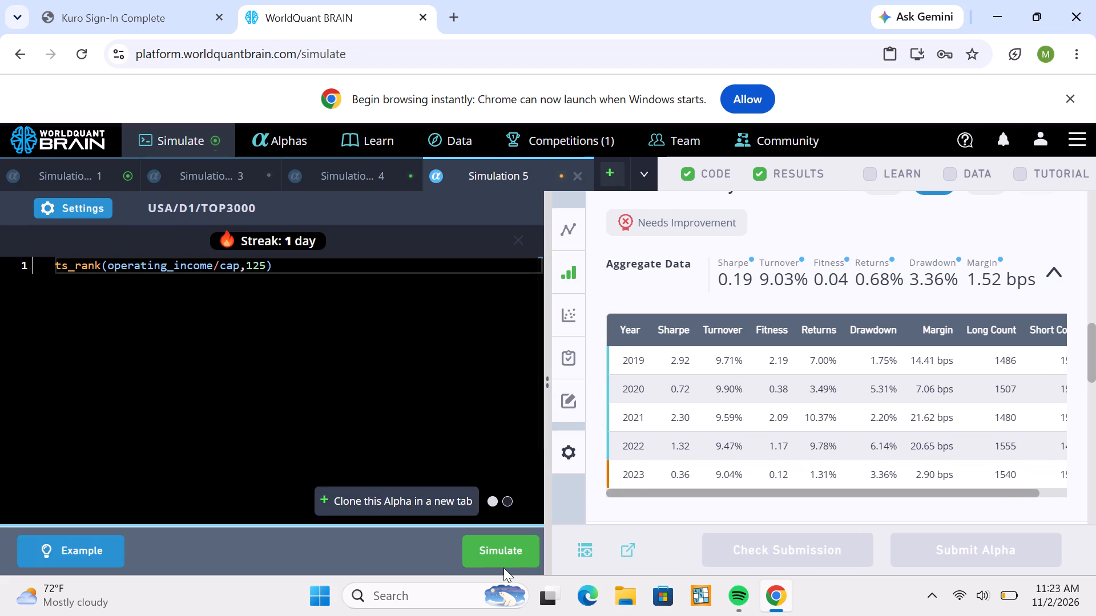
# Run Simulation 5 again with Market neutralization and 0.01 truncation.
pyautogui.click(507, 546)
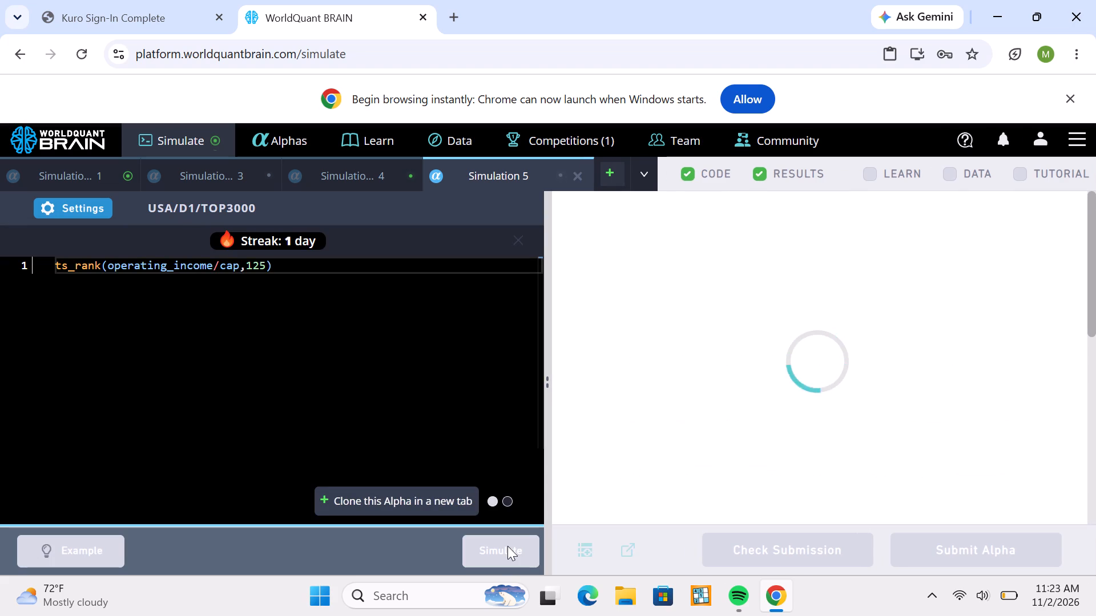
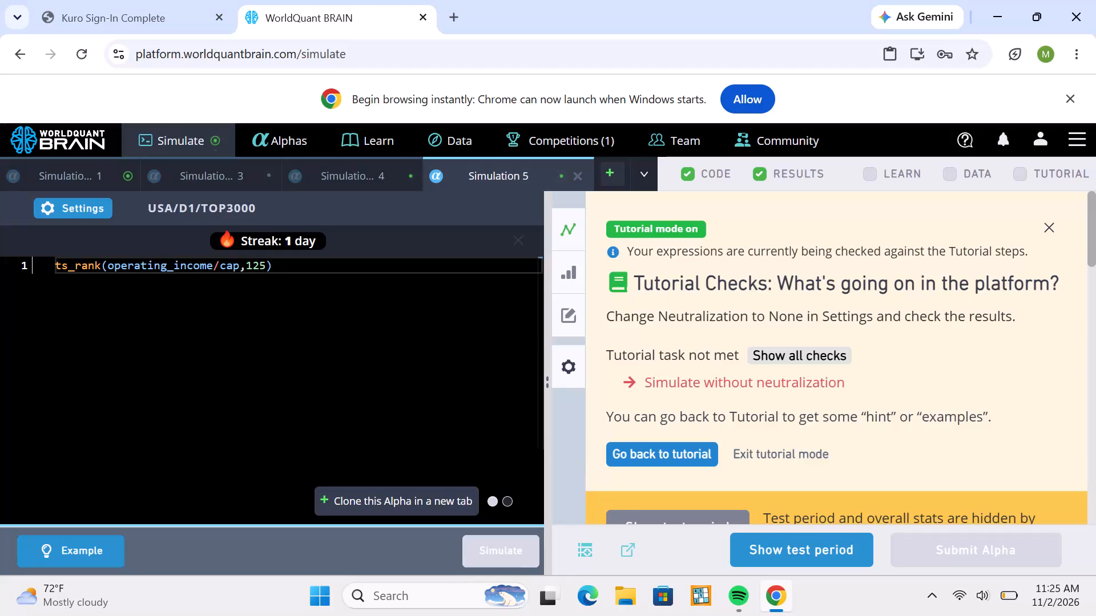
# Review Simulation 5's IS Summary, reveal its test period, and examine the failed checks under IS Testing Status.
pyautogui.scroll(-4, 626, 418)
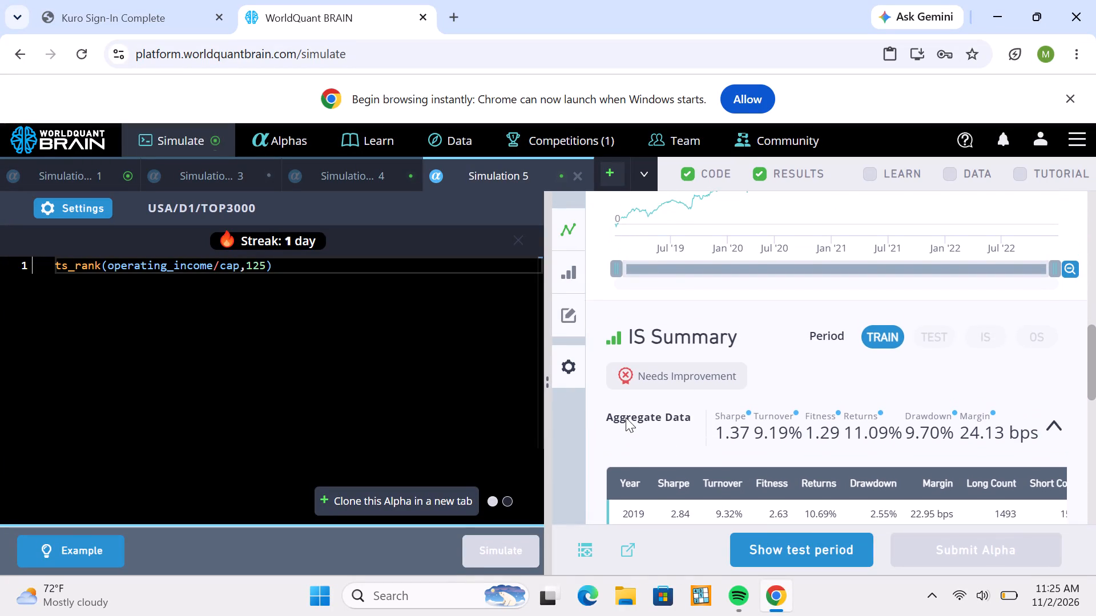
pyautogui.scroll(-2, 626, 418)
pyautogui.click(747, 546)
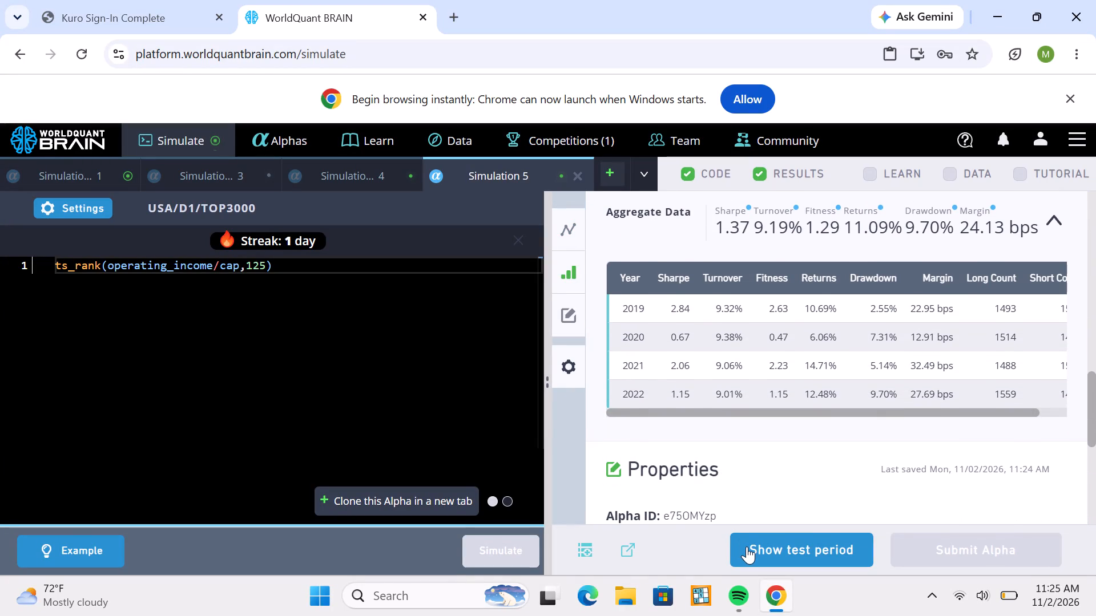
pyautogui.scroll(-1, 765, 418)
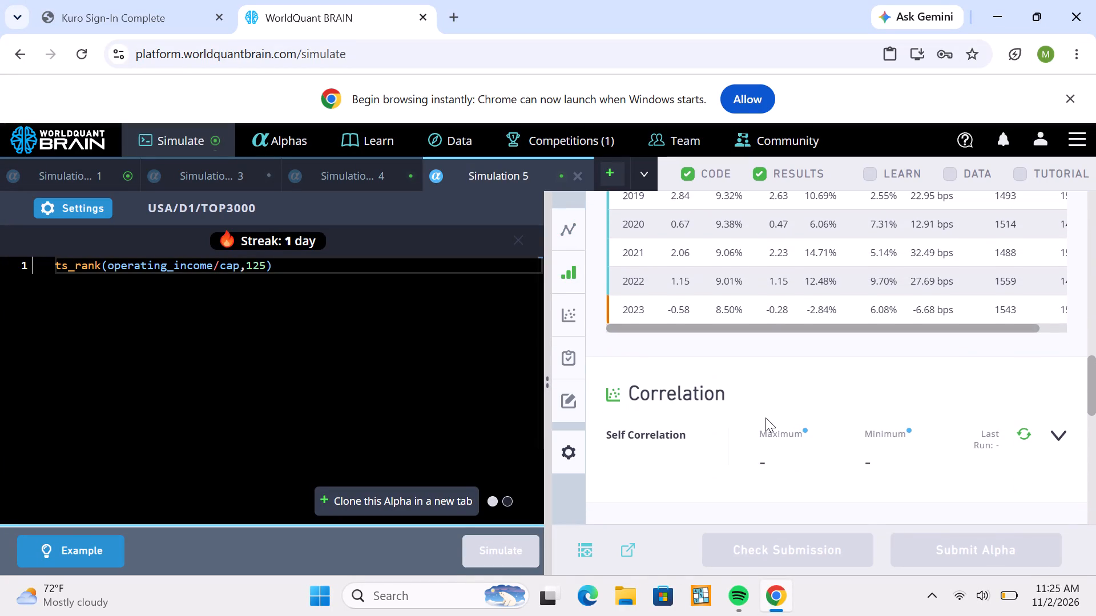
pyautogui.scroll(-2, 765, 418)
pyautogui.click(765, 418)
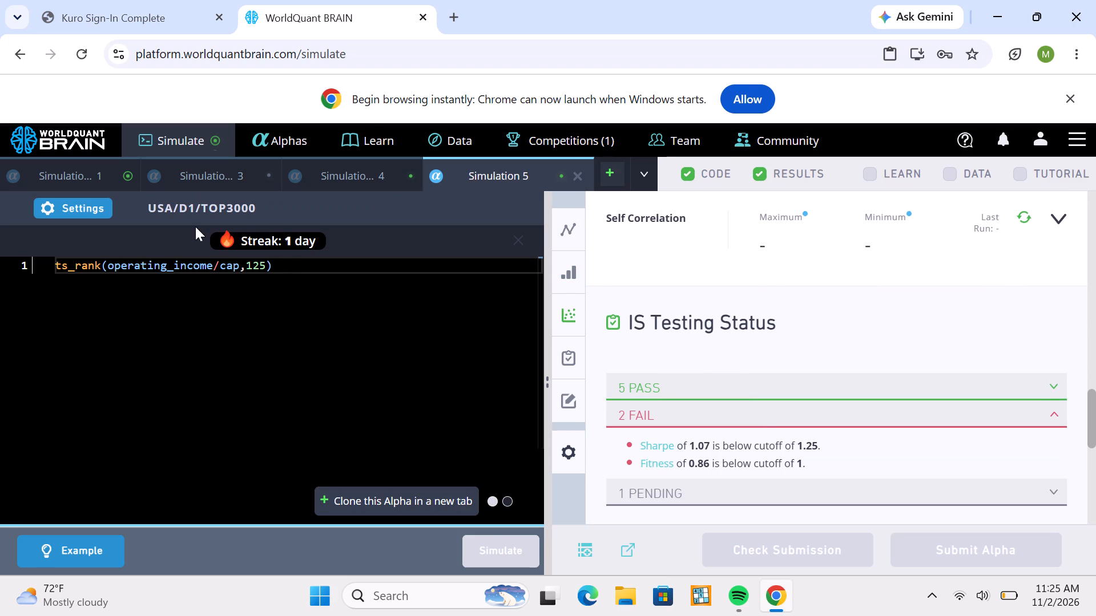
# Set the neutralization to Sector in Simulation 5's settings.
pyautogui.click(54, 200)
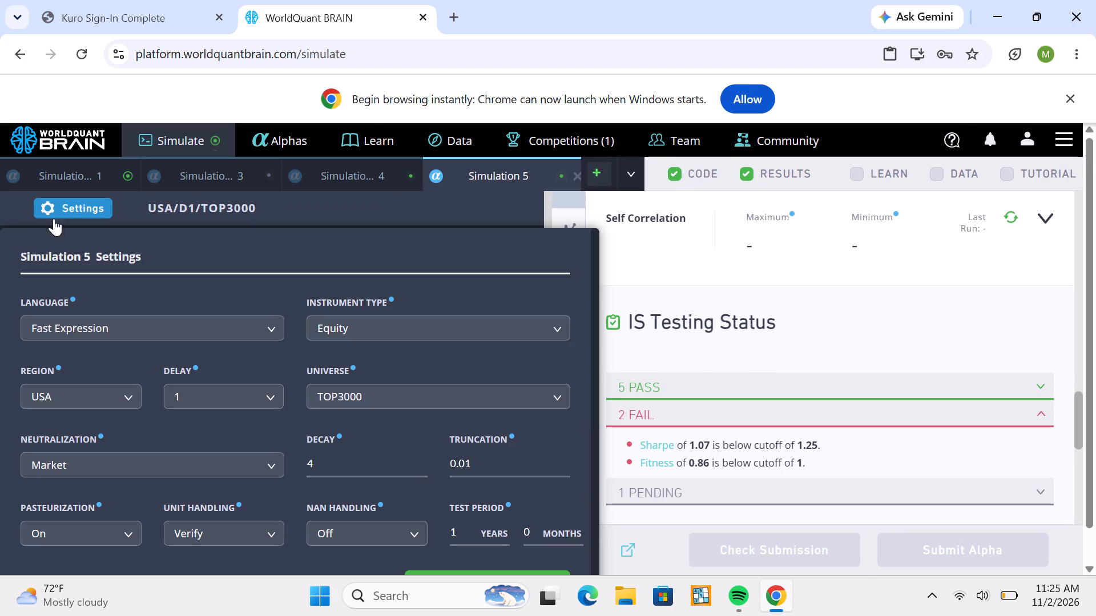
pyautogui.click(257, 451)
pyautogui.click(269, 467)
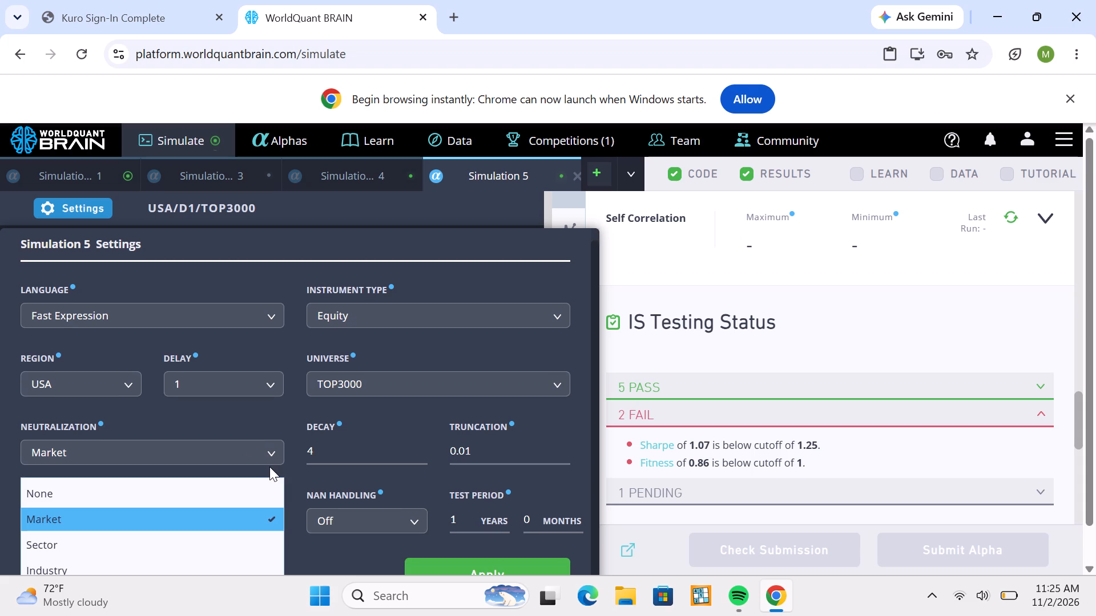
pyautogui.click(275, 452)
pyautogui.click(273, 453)
pyautogui.click(273, 453)
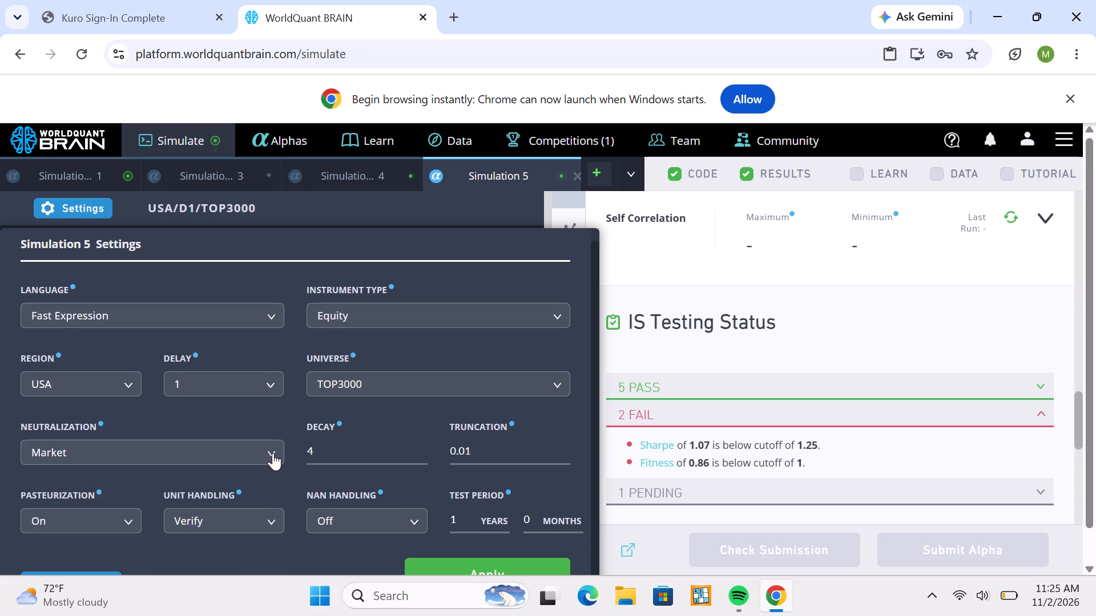
pyautogui.scroll(-1, 178, 495)
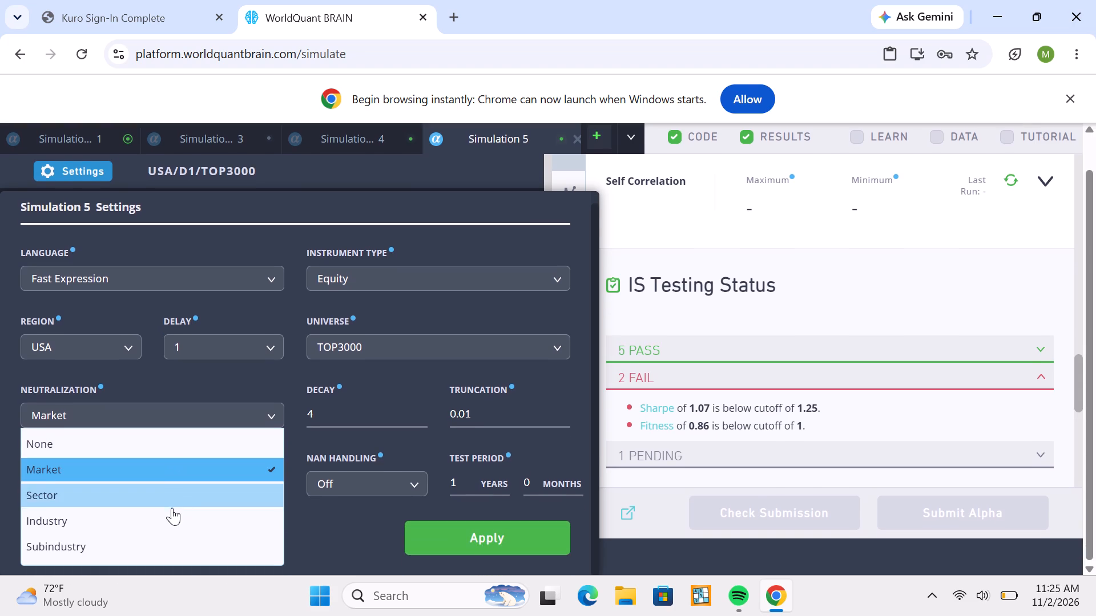
pyautogui.click(167, 494)
# Set Simulation 5's truncation to 0.04 and apply the changed settings.
pyautogui.doubleClick(568, 410)
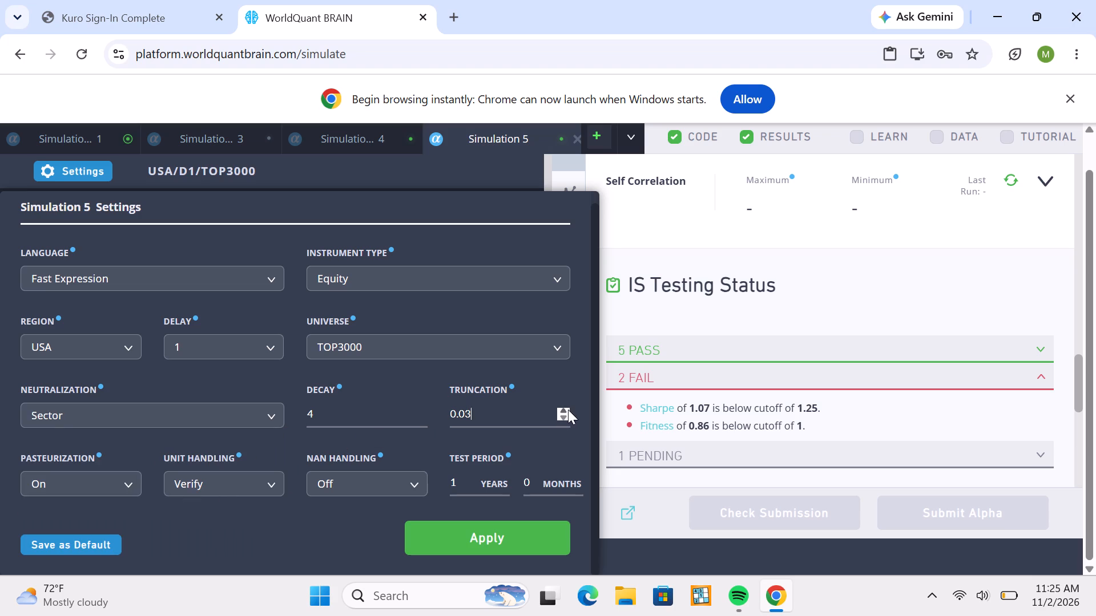
pyautogui.click(568, 410)
pyautogui.click(469, 535)
# Run Simulation 5 again with Sector neutralization and 0.04 truncation.
pyautogui.click(483, 553)
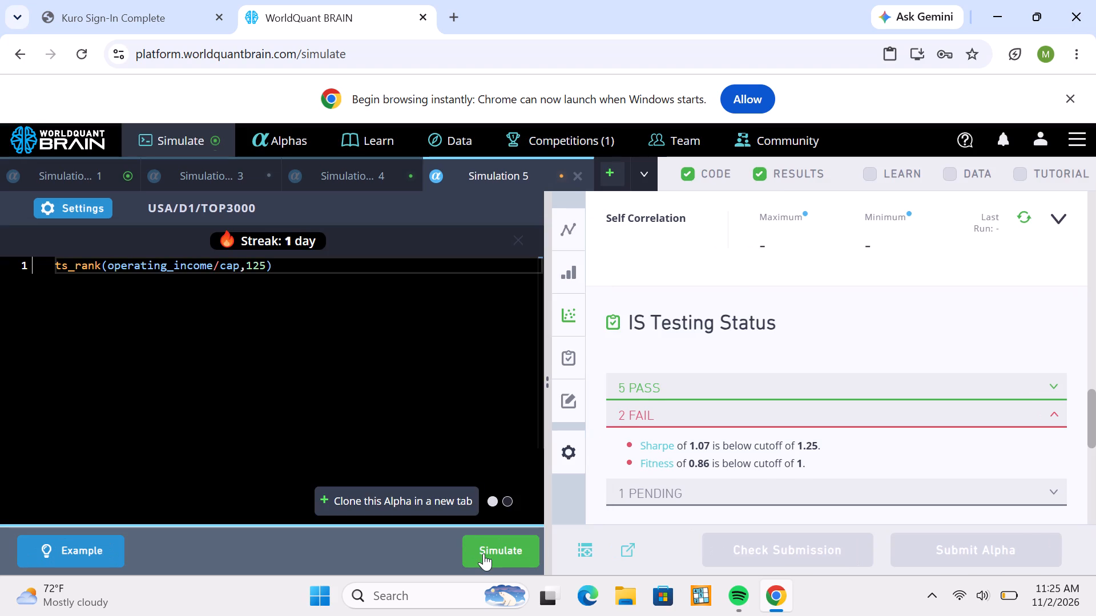
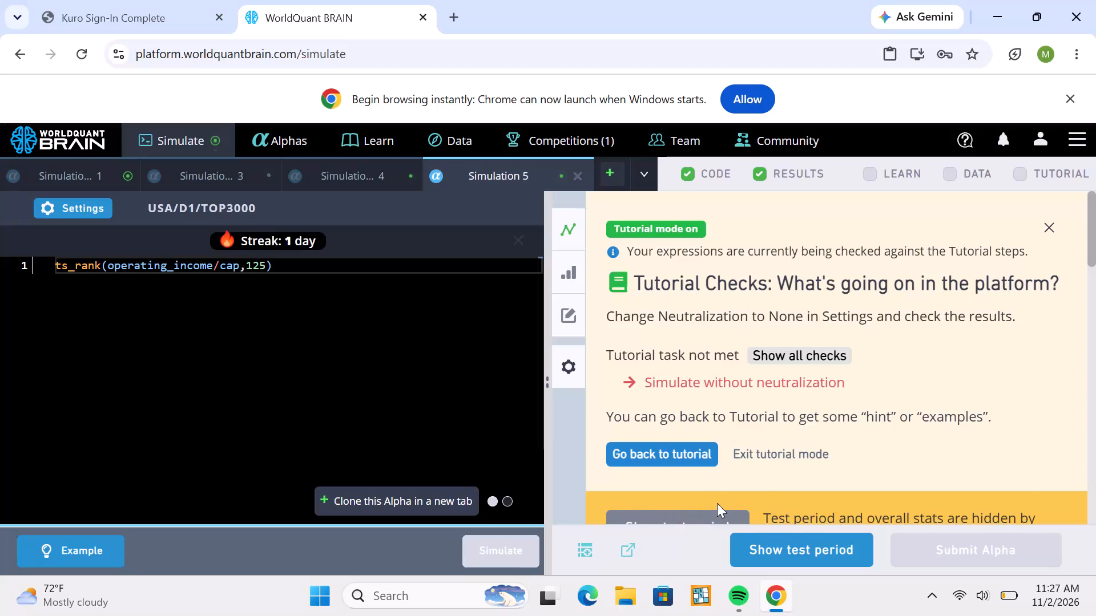
# Review Simulation 5's PnL chart and the train-period aggregate and yearly figures in its IS Summary.
pyautogui.scroll(-6, 717, 503)
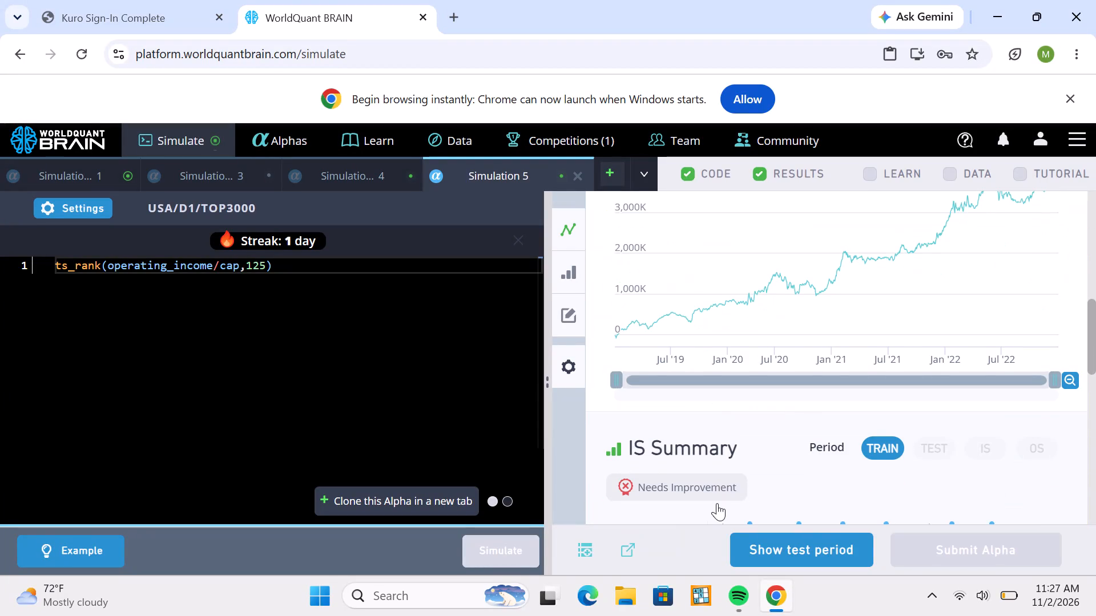
pyautogui.scroll(-2, 717, 503)
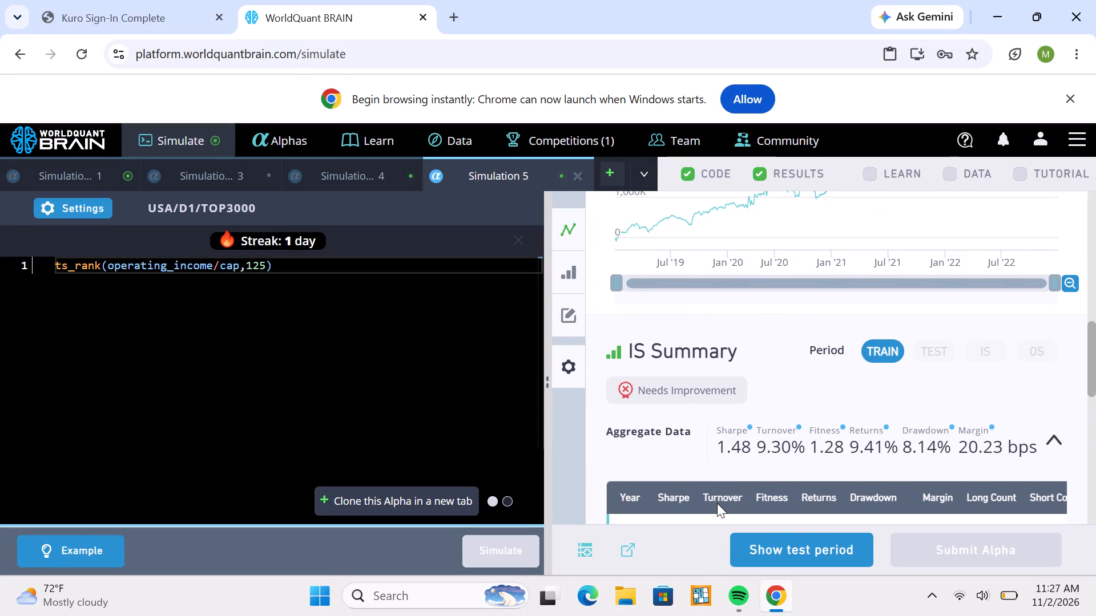
pyautogui.scroll(-1, 717, 503)
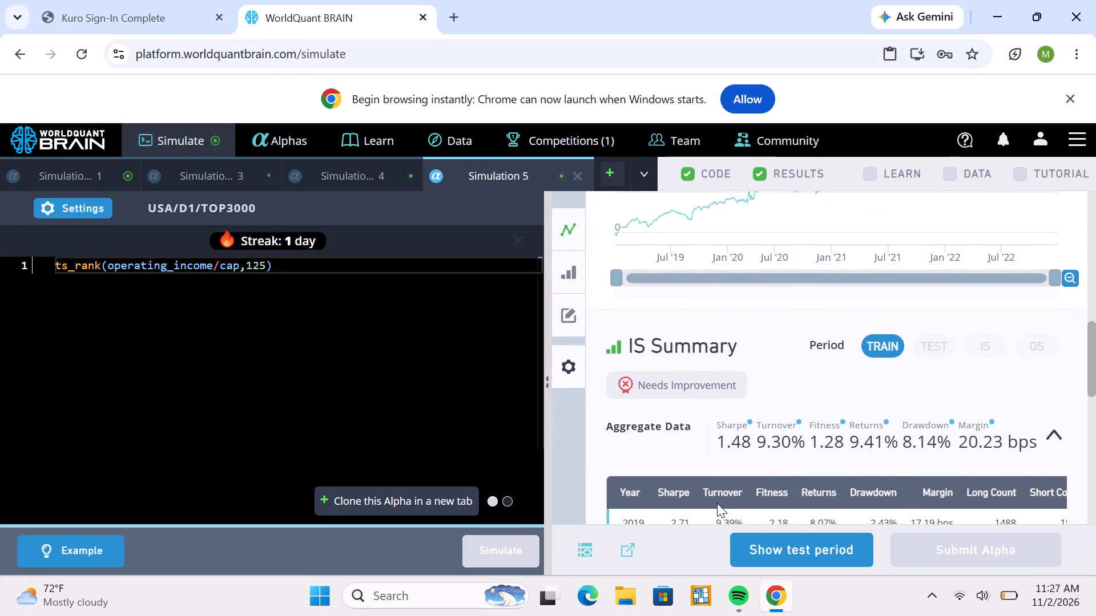
pyautogui.scroll(-2, 717, 503)
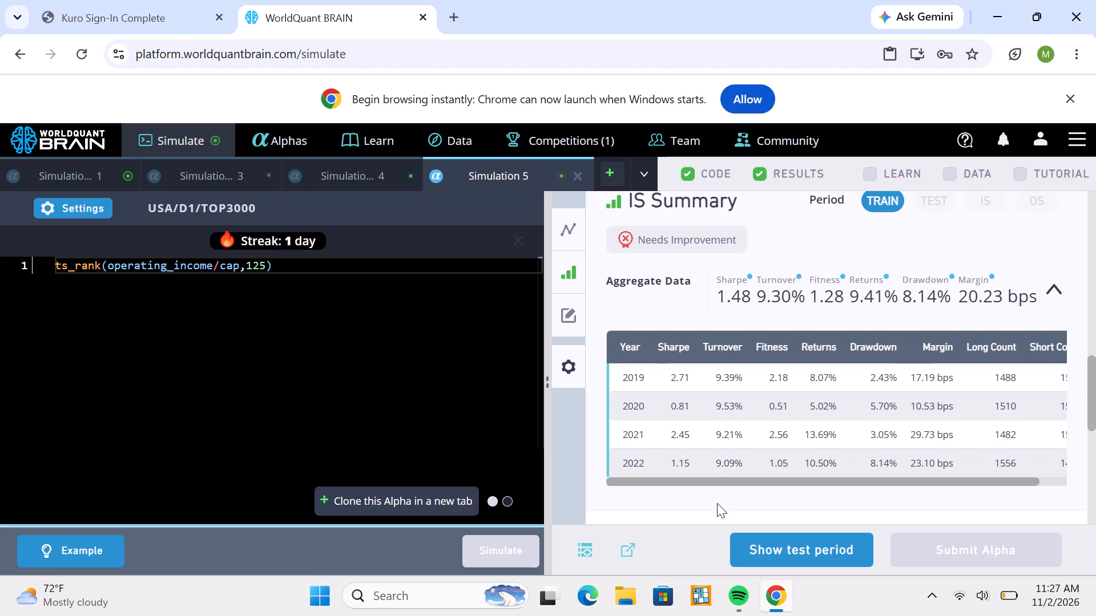
pyautogui.scroll(-1, 717, 503)
pyautogui.scroll(1, 717, 503)
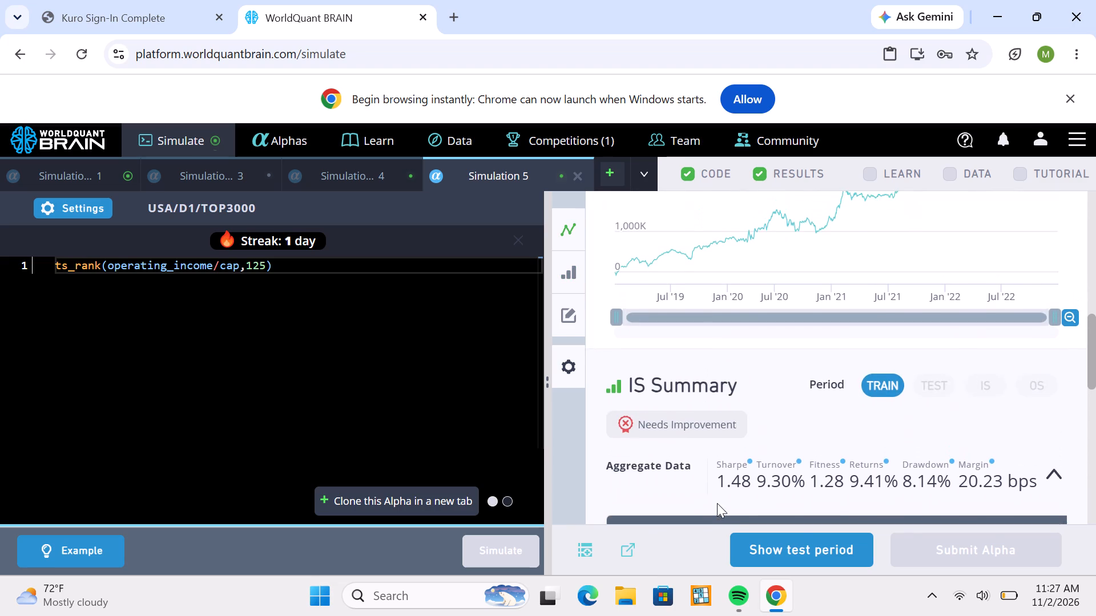
# Look through the other simulations and examine the test-period IS Summary of Simulation 4, the TOP500 alpha with the 150-day lookback.
pyautogui.click(111, 174)
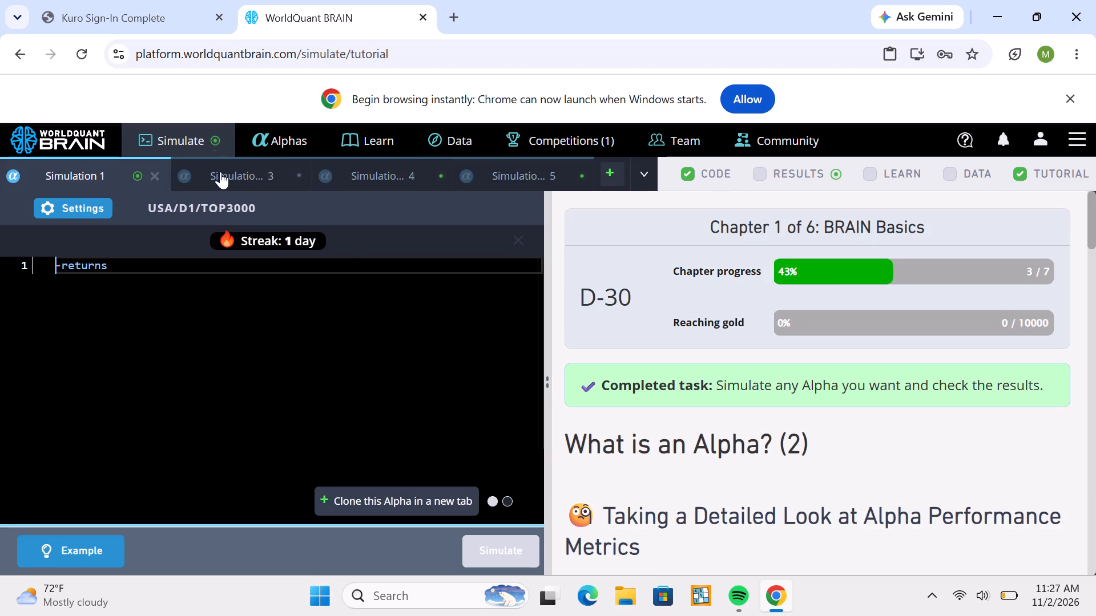
pyautogui.click(222, 172)
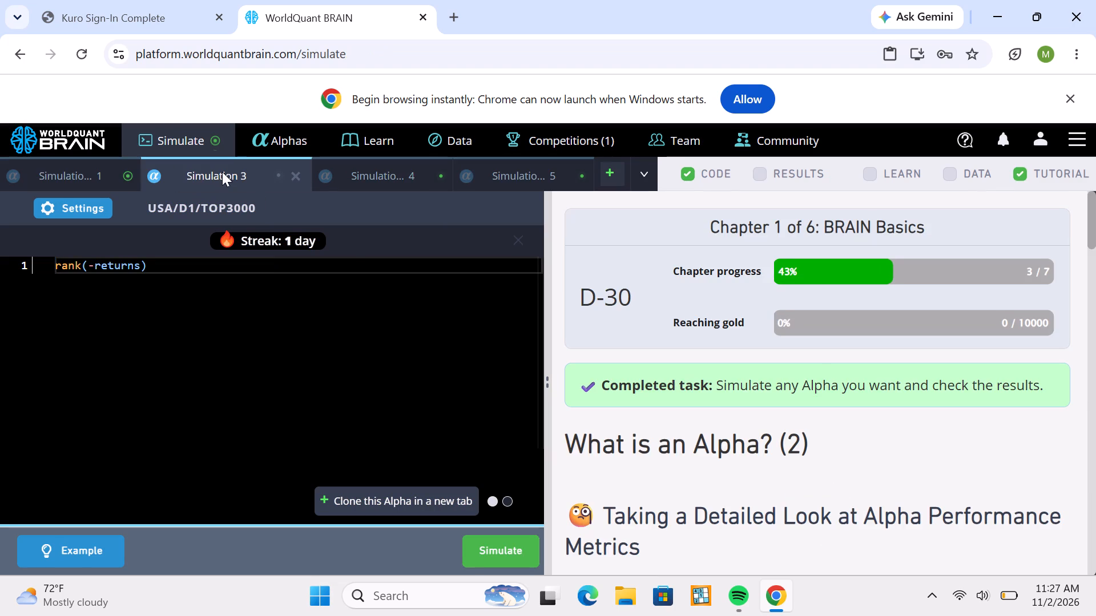
pyautogui.click(374, 168)
pyautogui.scroll(-1, 668, 311)
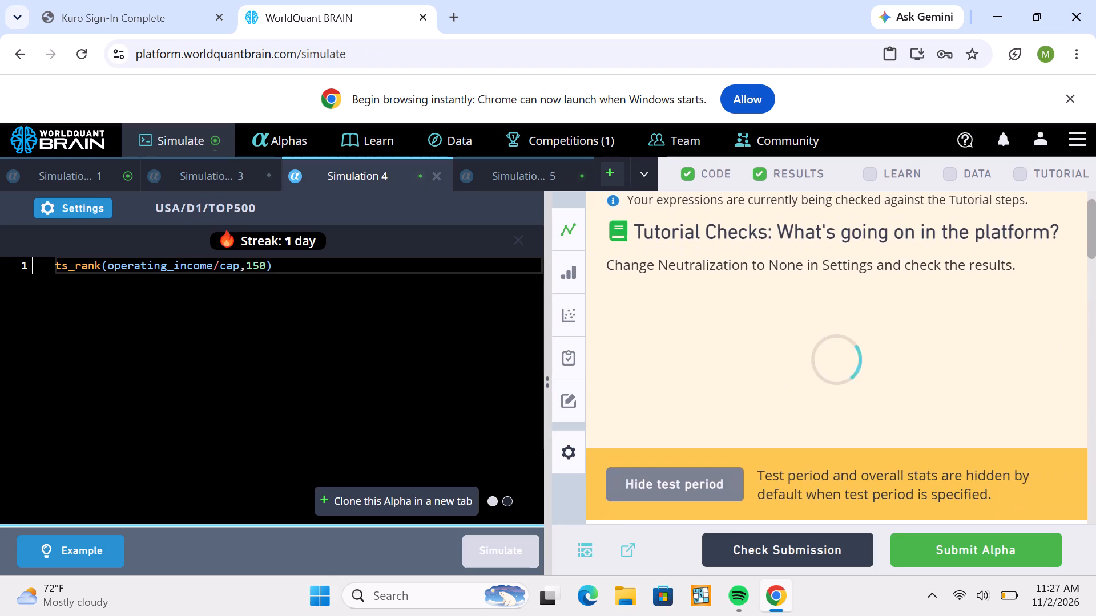
pyautogui.scroll(-3, 668, 311)
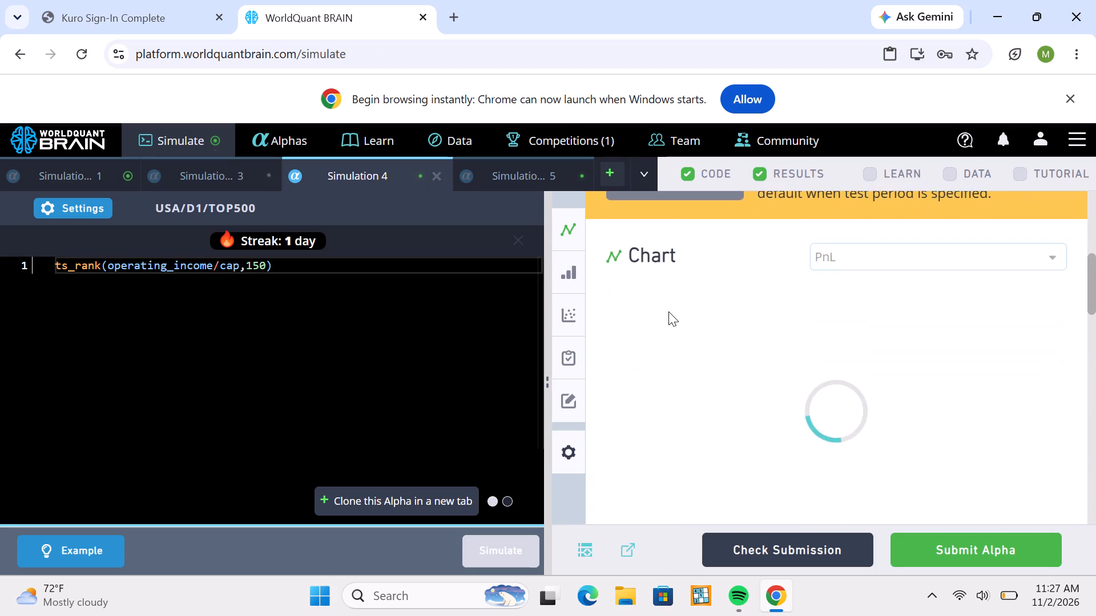
pyautogui.scroll(-3, 668, 311)
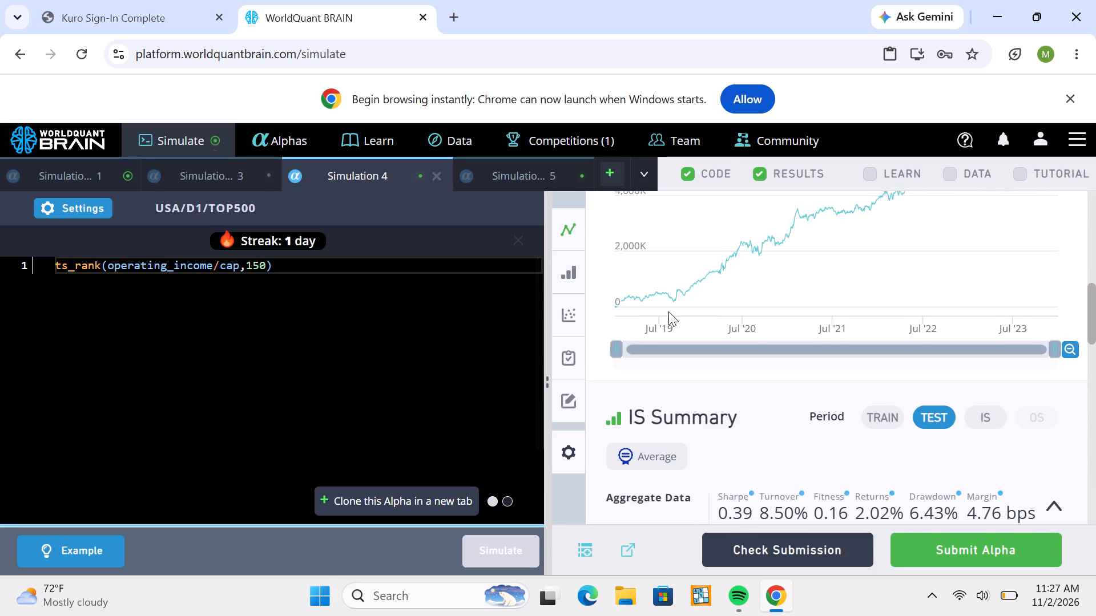
pyautogui.scroll(-1, 668, 311)
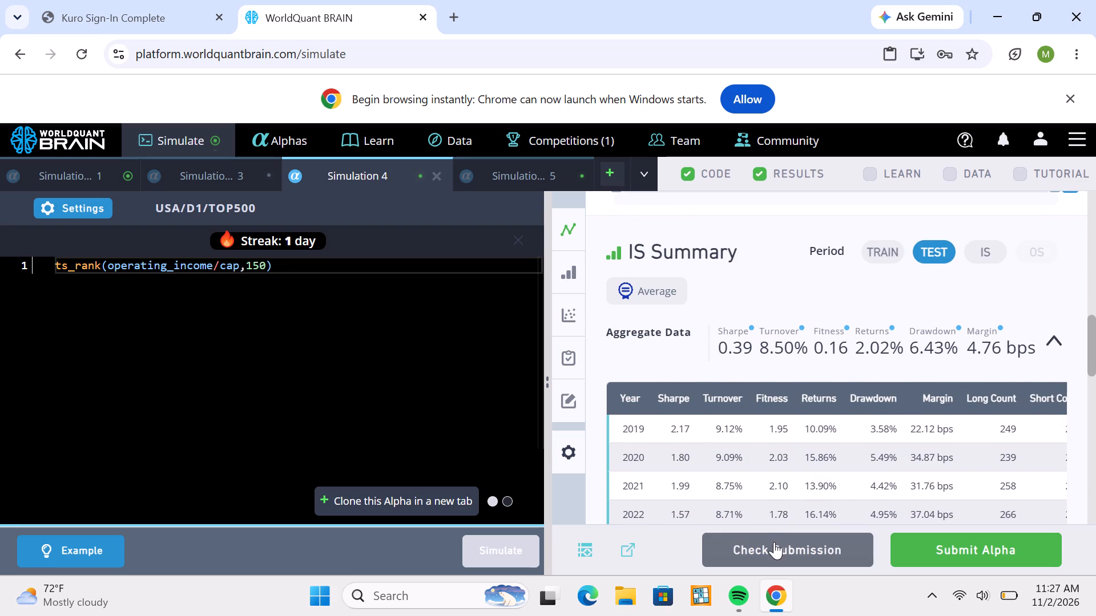
# Run the submission check on Simulation 4's ts_rank(operating_income/cap,150) alpha and submit it.
pyautogui.click(774, 542)
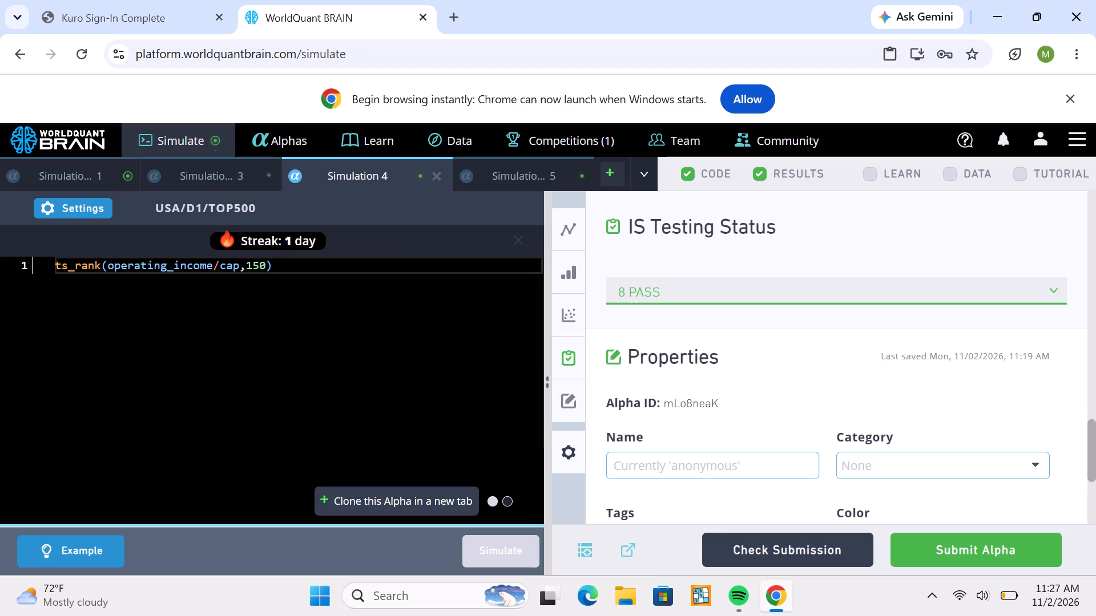
pyautogui.scroll(-2, 730, 376)
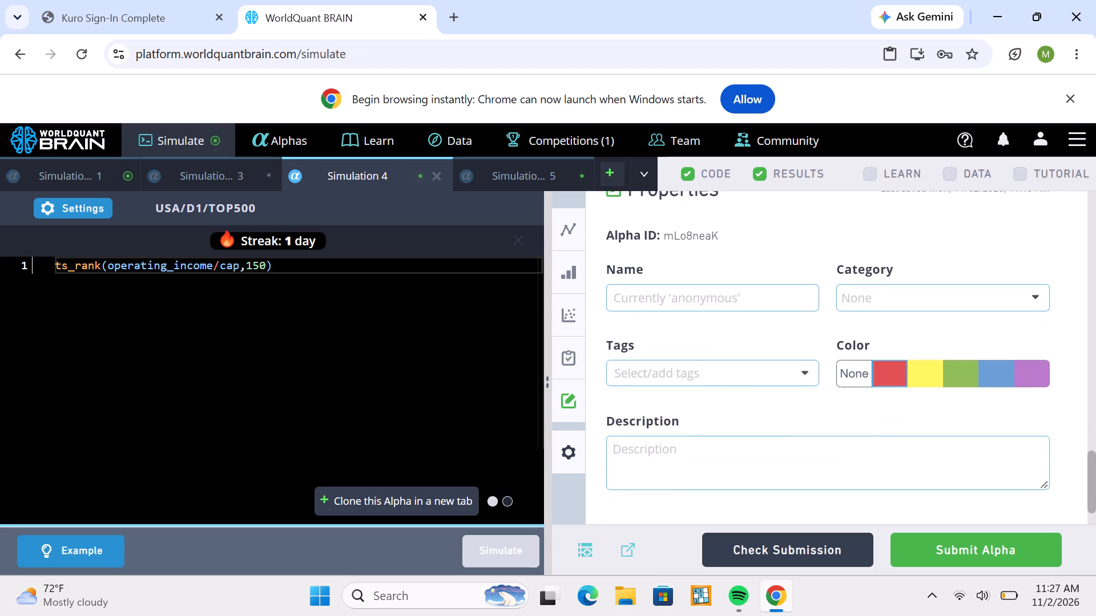
pyautogui.click(926, 545)
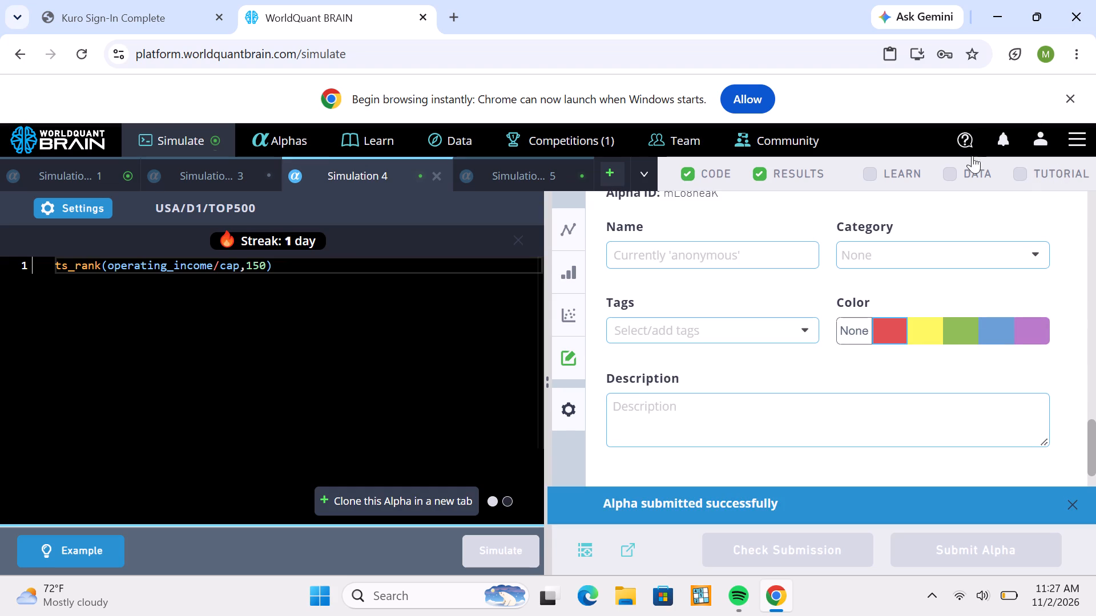
# Show the tutorial and advance from "What is an Alpha? (2)" to the following lesson of BRAIN Basics.
pyautogui.click(1019, 174)
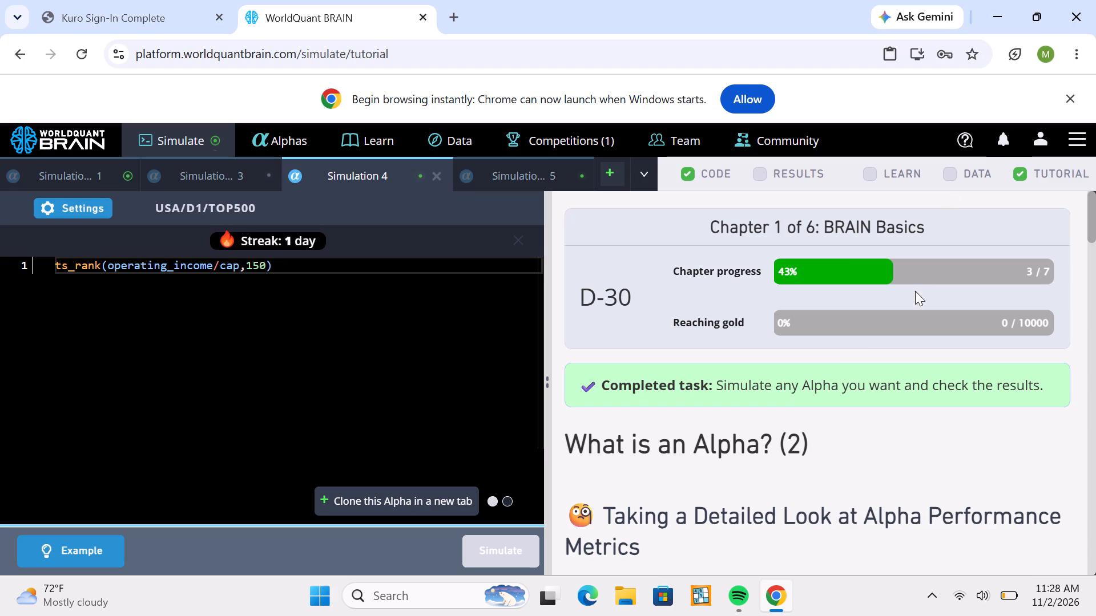
pyautogui.scroll(-4, 838, 357)
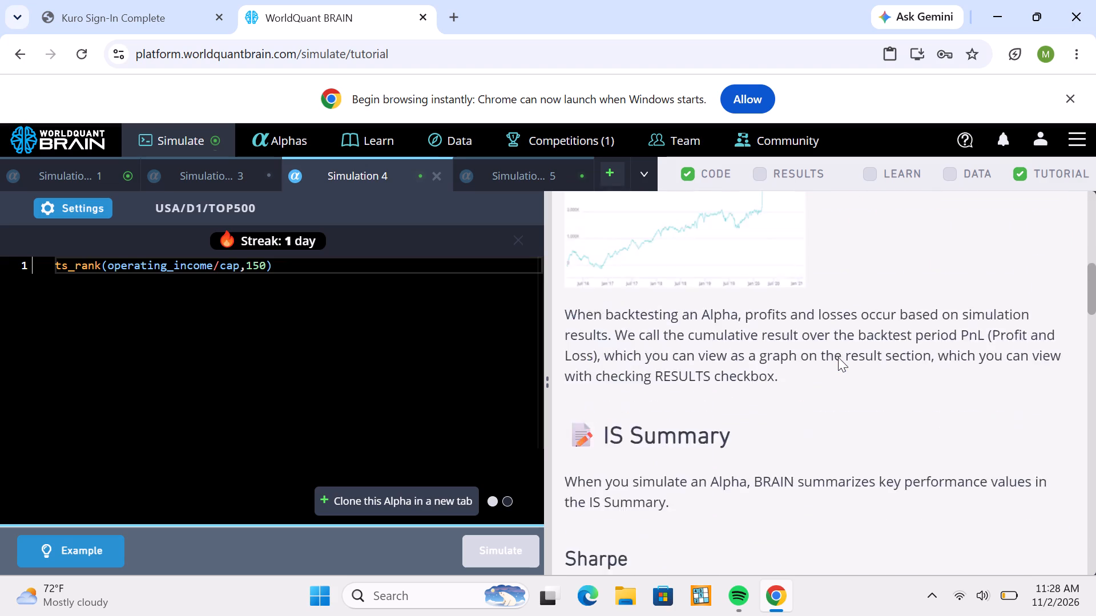
pyautogui.scroll(-3, 838, 357)
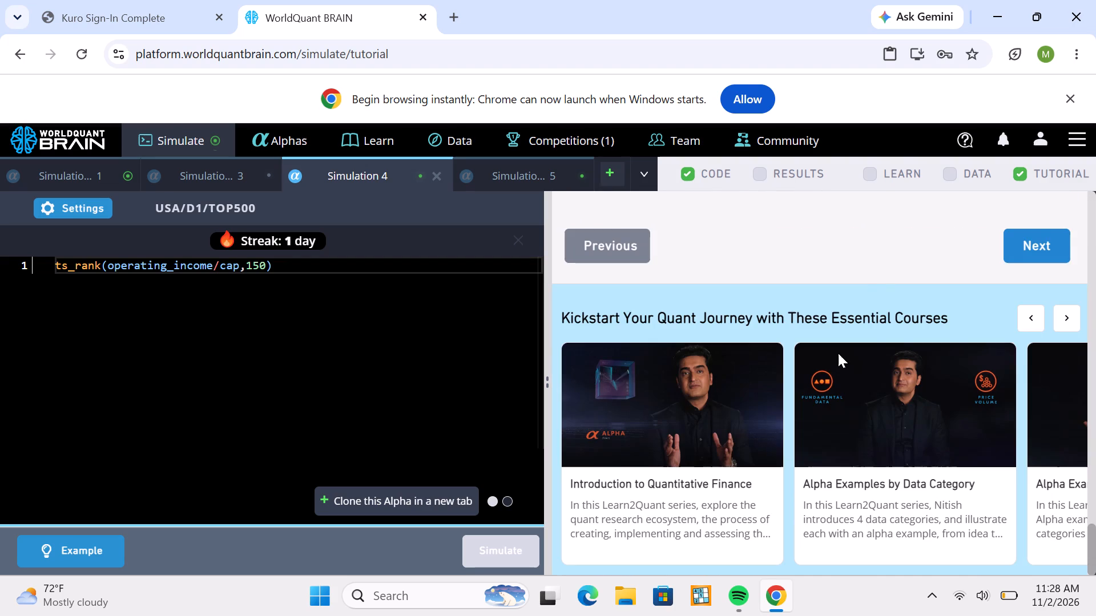
pyautogui.click(1027, 246)
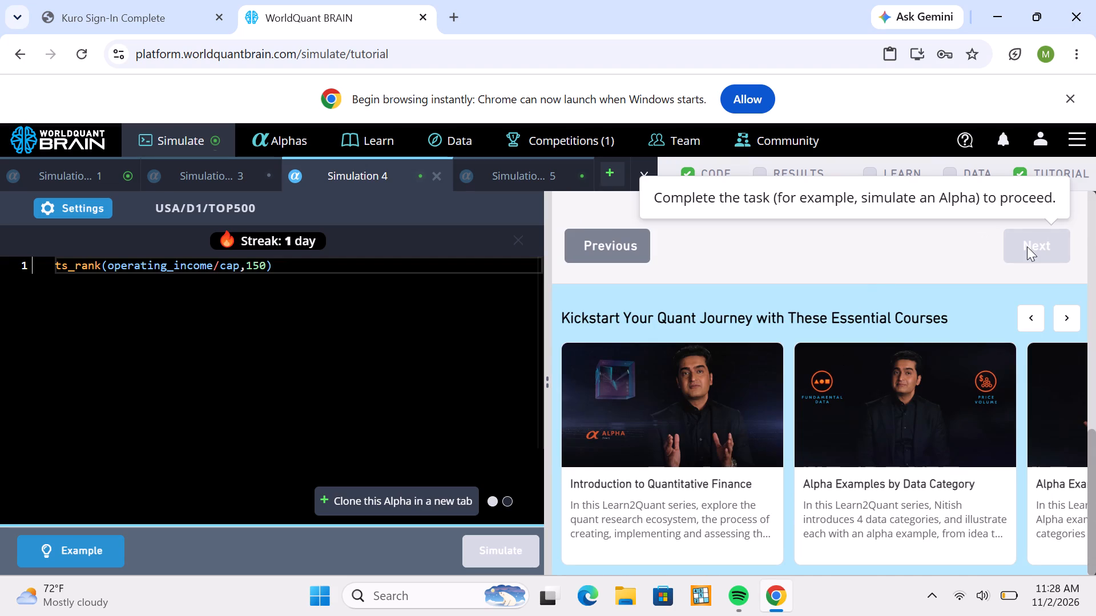
# Look over the "What's going on in the platform?" lesson and read its task and chapter progress.
pyautogui.scroll(2, 1027, 246)
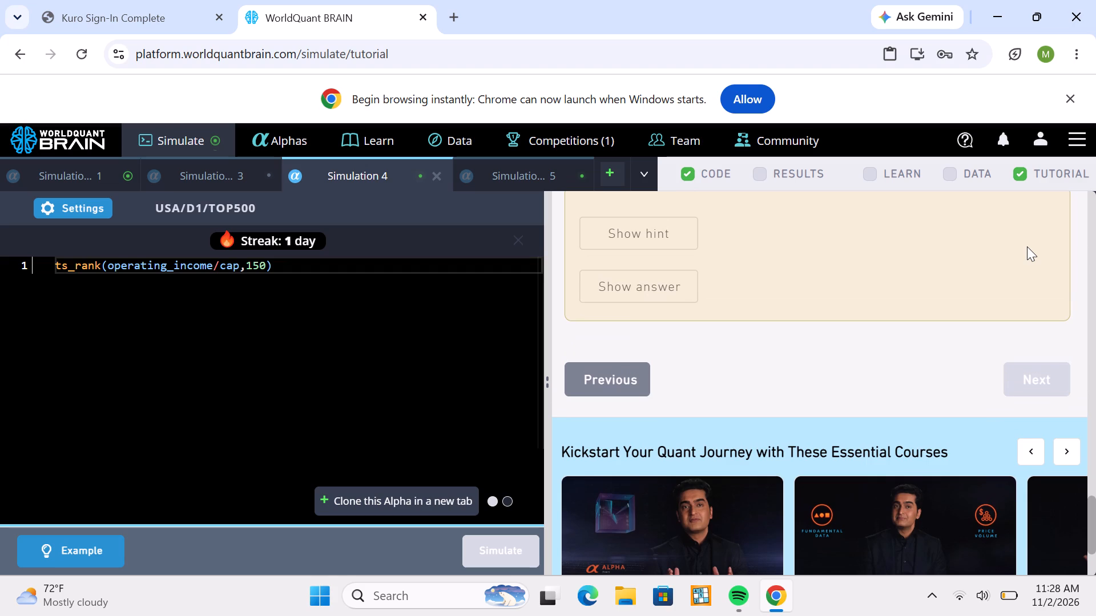
pyautogui.rightClick(1027, 246)
pyautogui.scroll(2, 1027, 246)
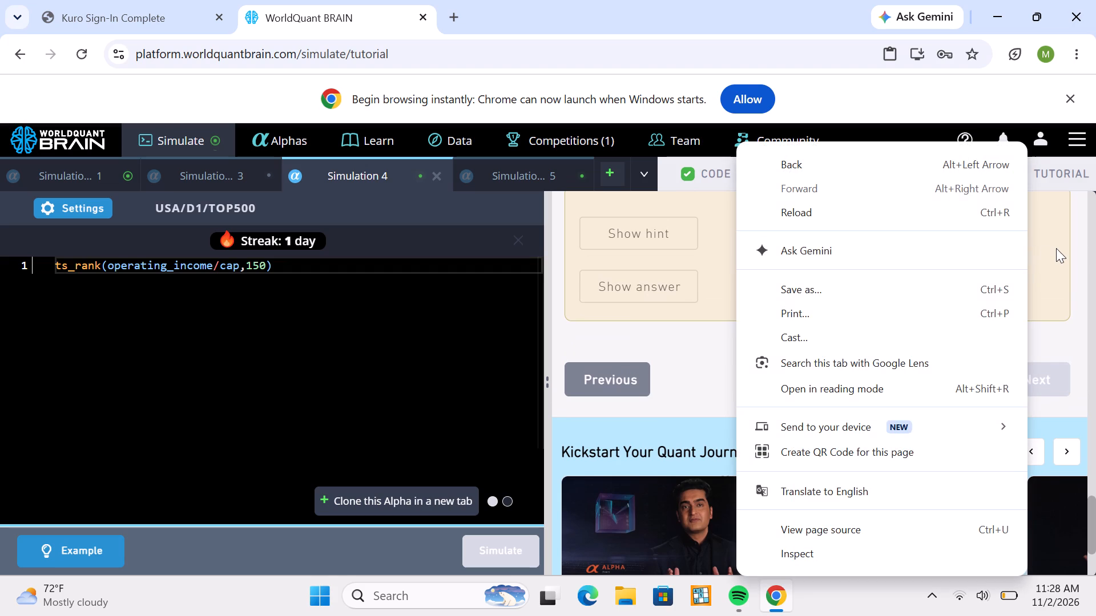
pyautogui.click(1056, 248)
pyautogui.scroll(12, 1056, 248)
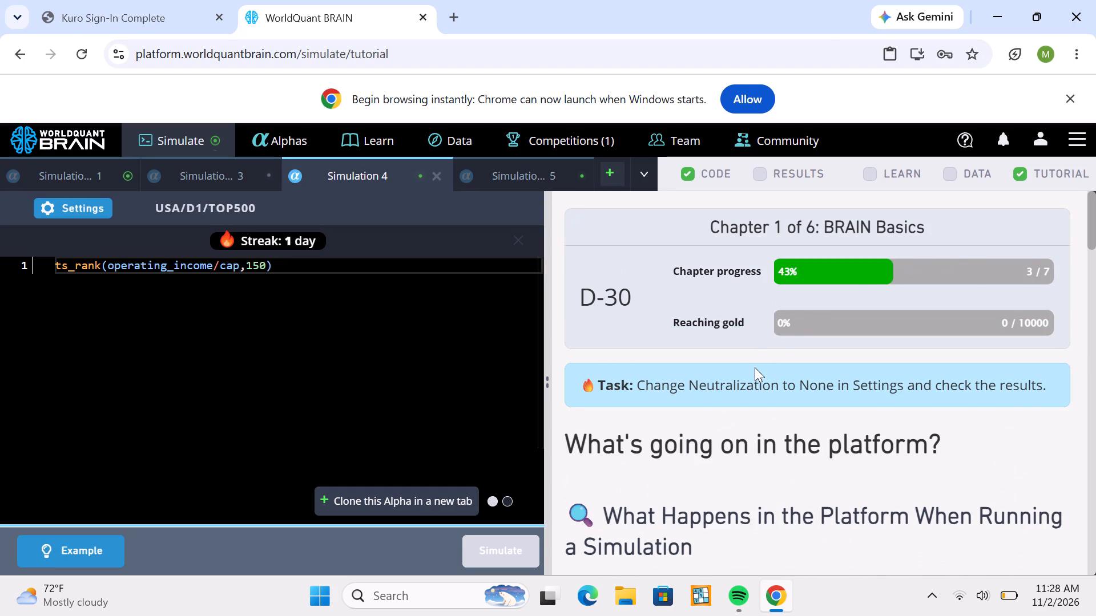
pyautogui.scroll(-2, 755, 367)
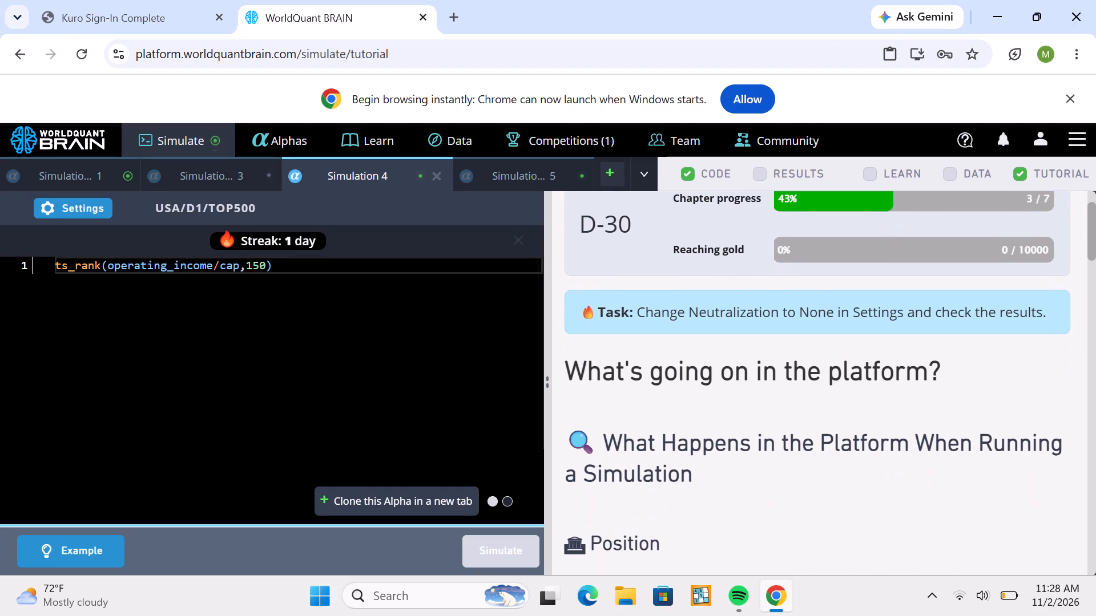
# Open the Challenge competition and examine its user leaderboard, including the own rank, score and alpha count.
pyautogui.click(575, 132)
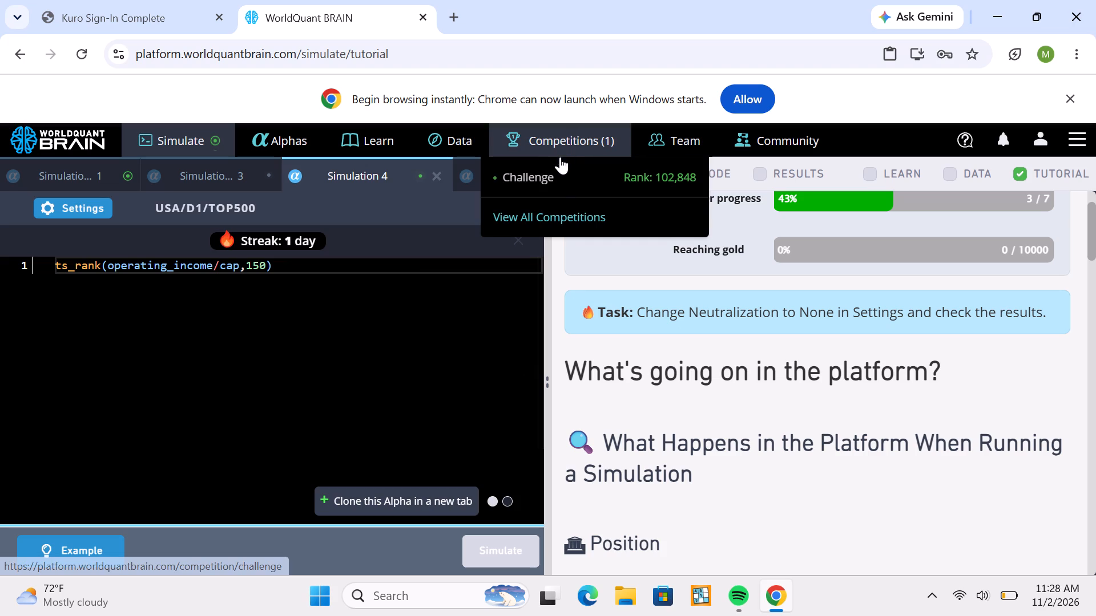
pyautogui.click(562, 175)
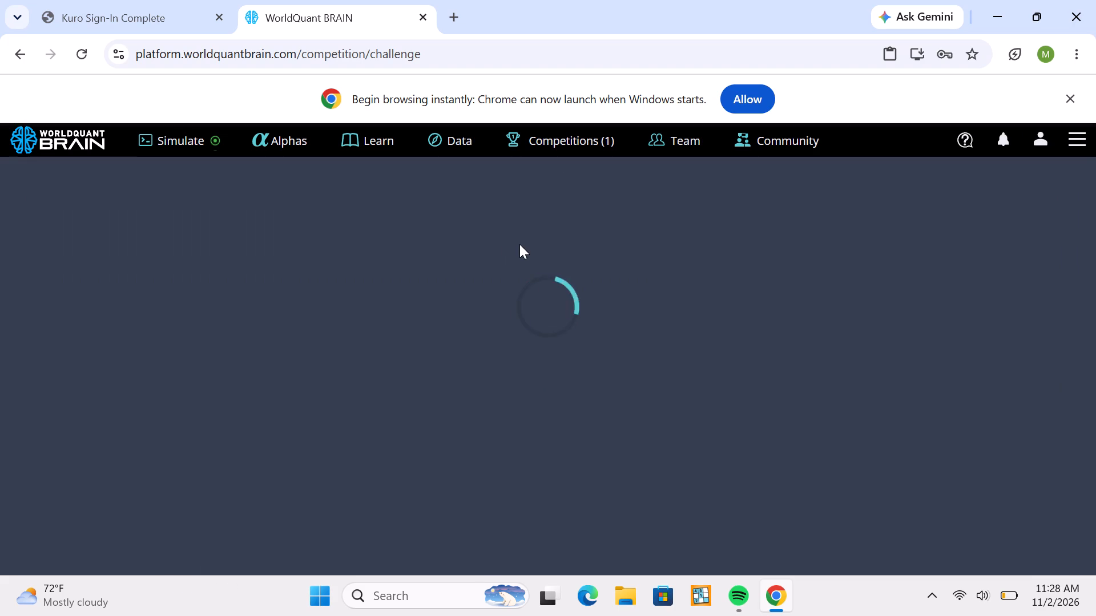
pyautogui.scroll(-1, 519, 244)
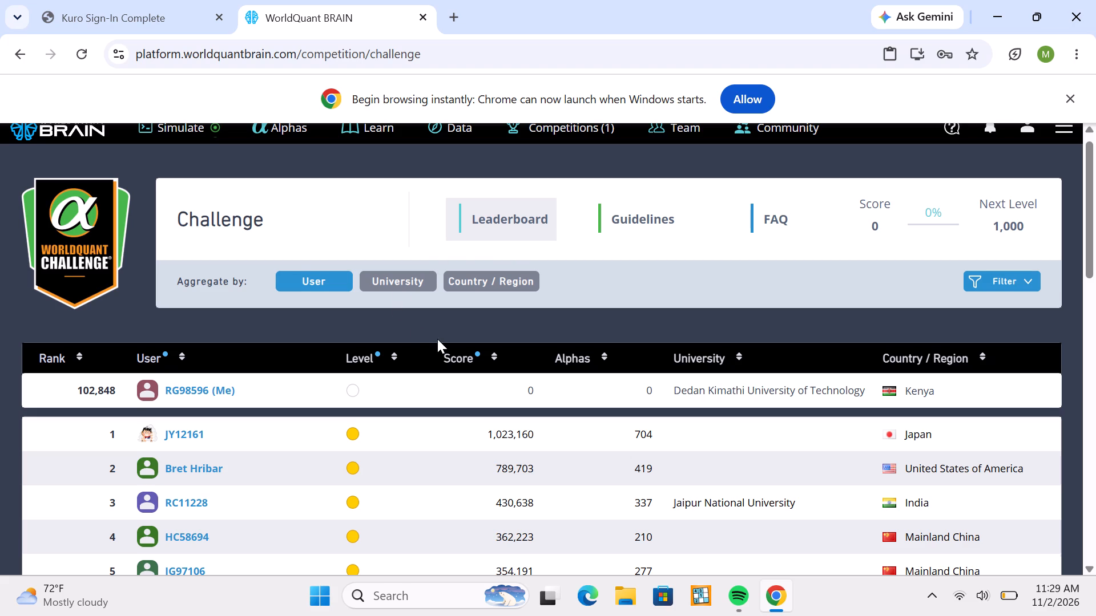
pyautogui.scroll(-1, 437, 339)
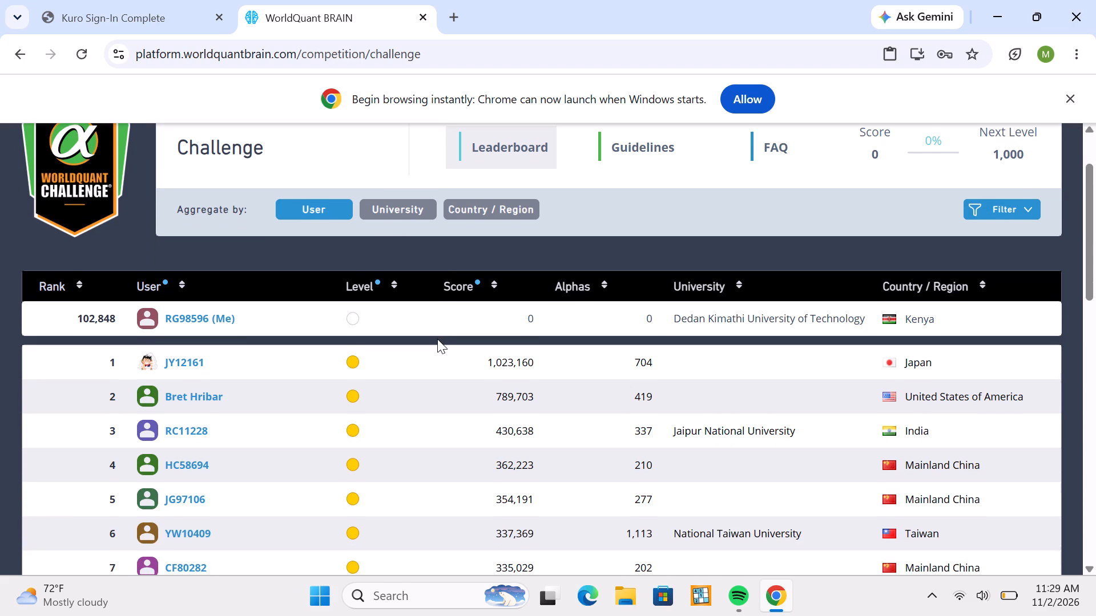
pyautogui.scroll(-2, 437, 339)
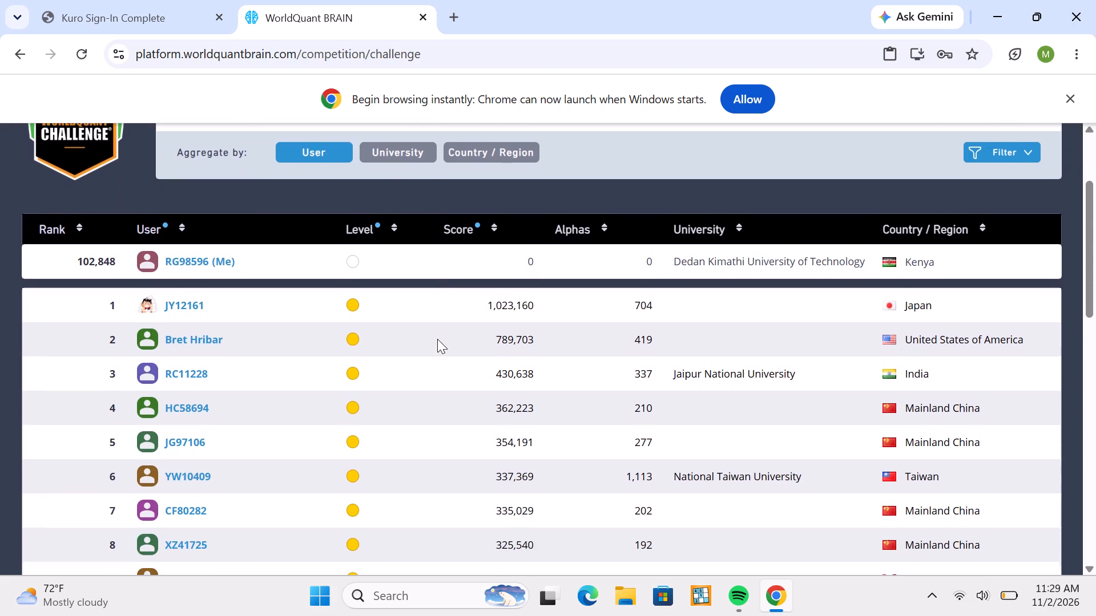
pyautogui.scroll(-6, 437, 339)
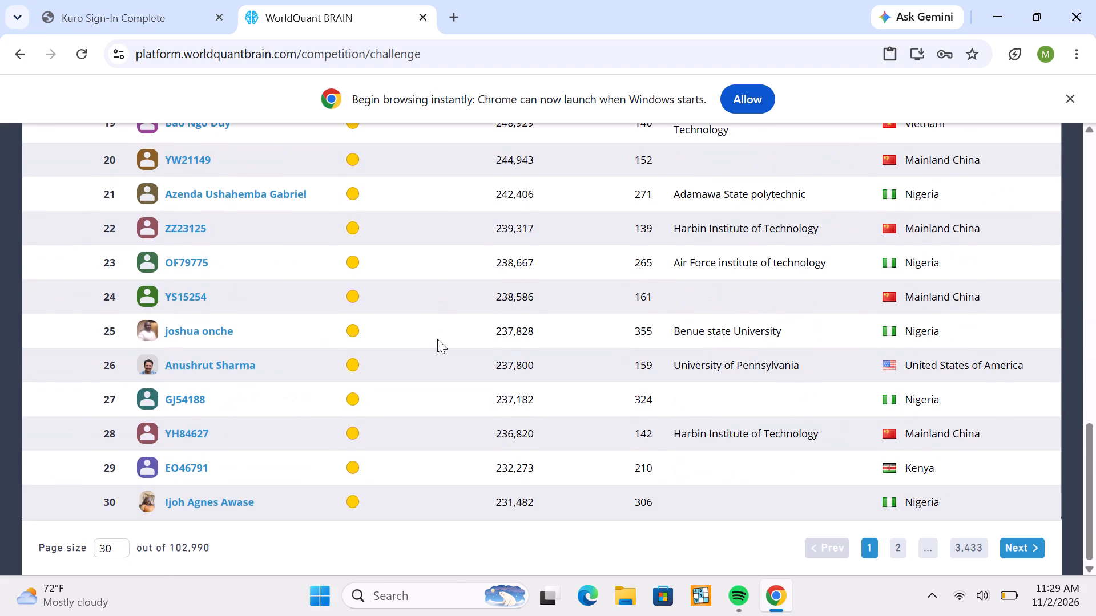
pyautogui.scroll(6, 437, 339)
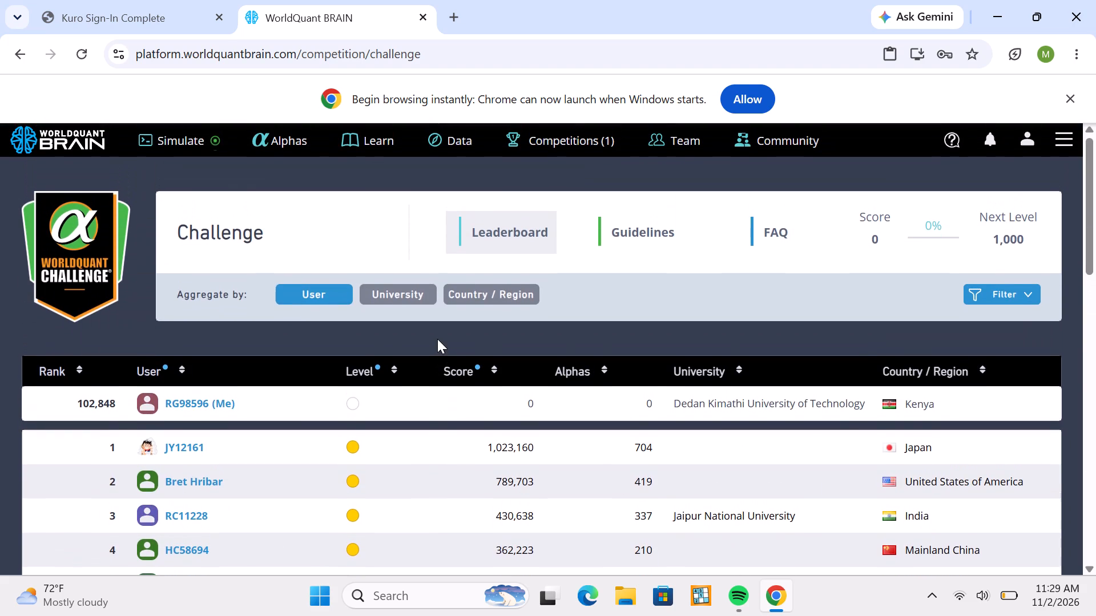
pyautogui.scroll(-2, 437, 339)
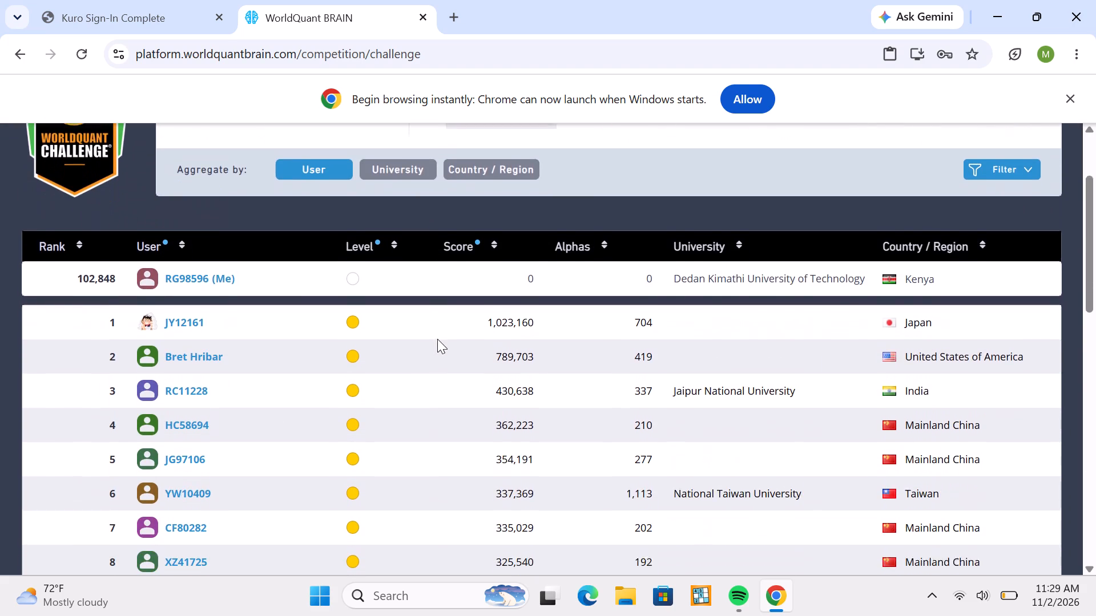
pyautogui.scroll(-2, 437, 339)
pyautogui.scroll(4, 437, 339)
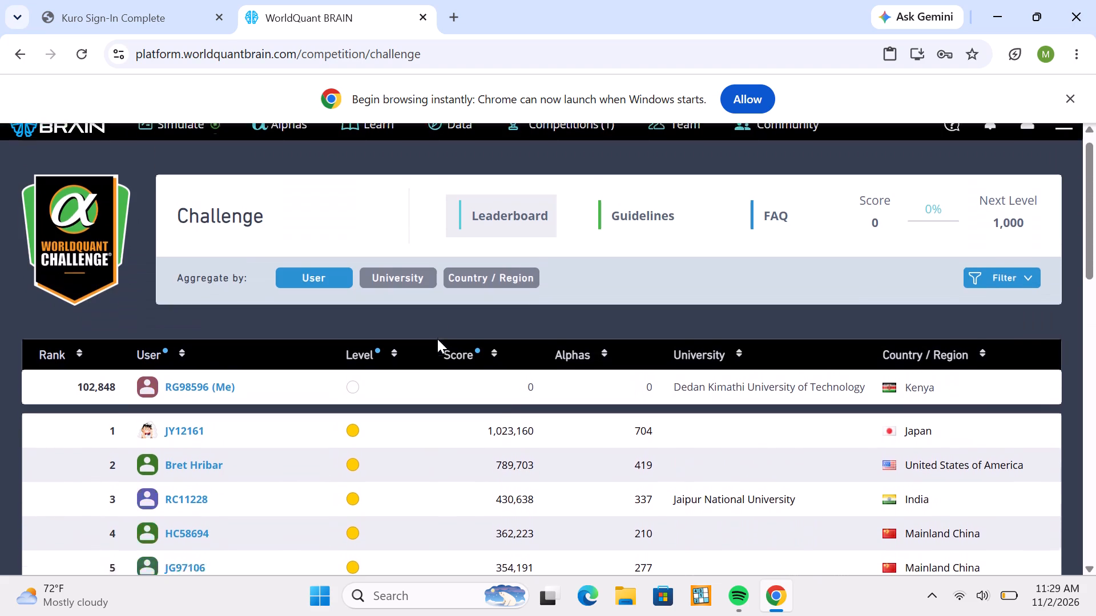
pyautogui.scroll(1, 437, 339)
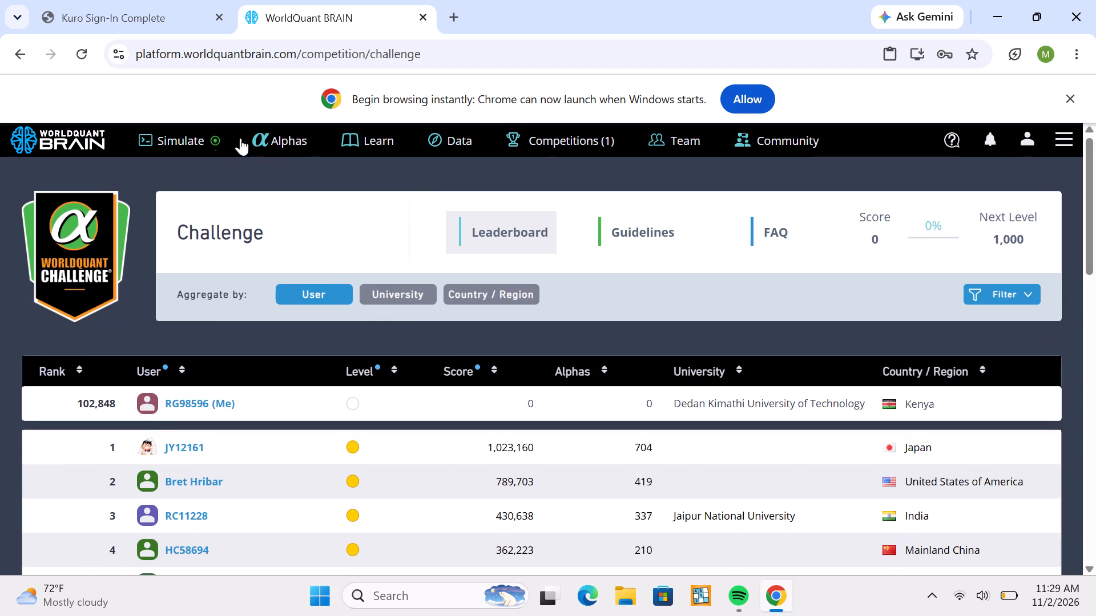
# Open the Alphas overview on the unsubmitted alphas and skip the introductory tour.
pyautogui.click(265, 142)
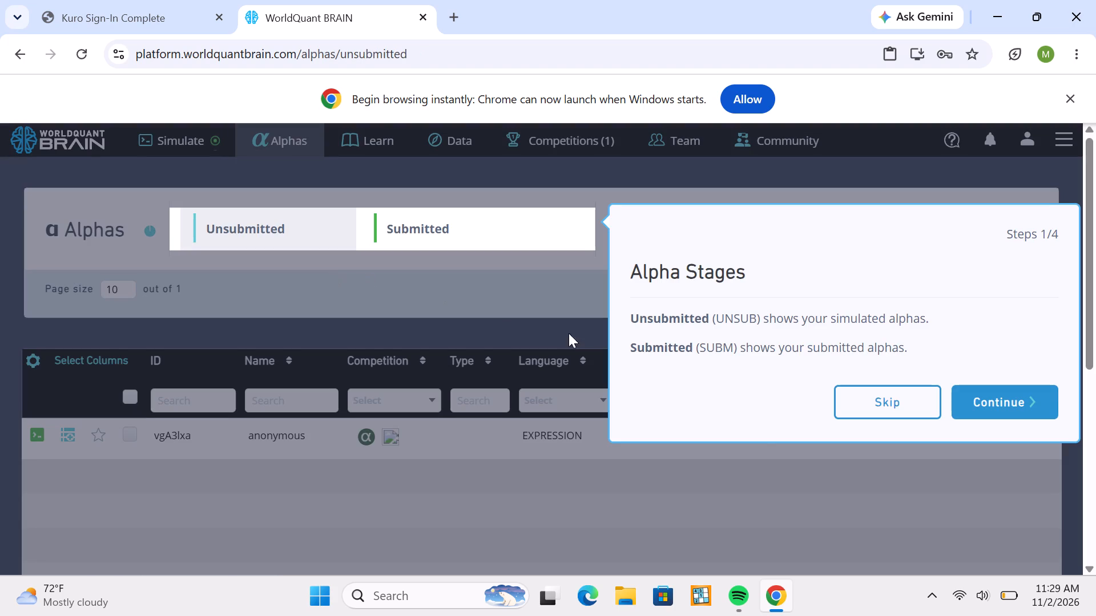
pyautogui.click(874, 408)
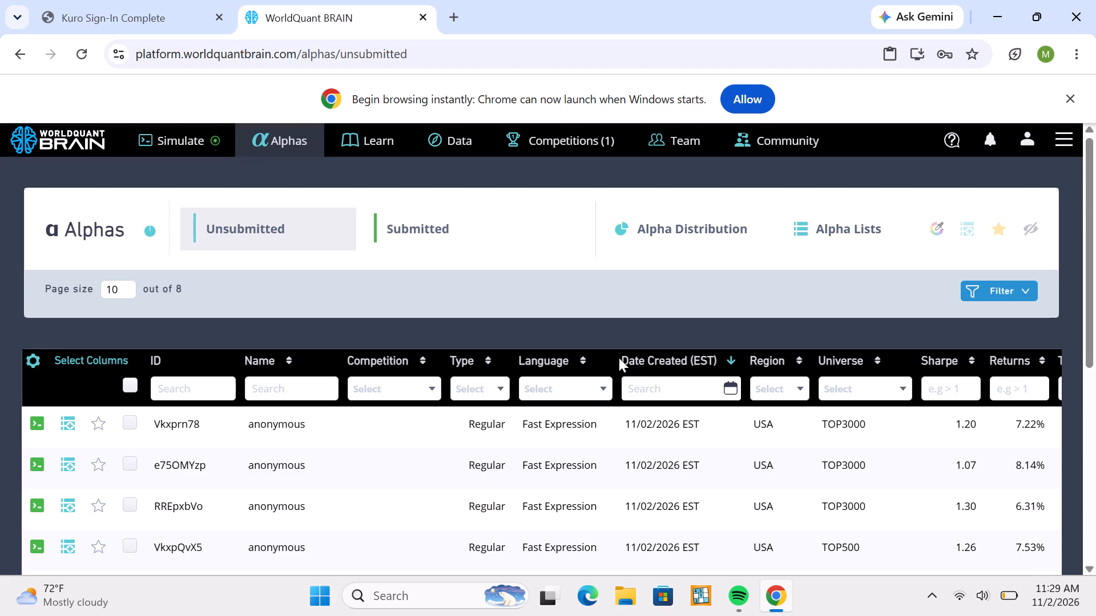
# Show the submitted alphas and examine the entries in that list.
pyautogui.click(409, 232)
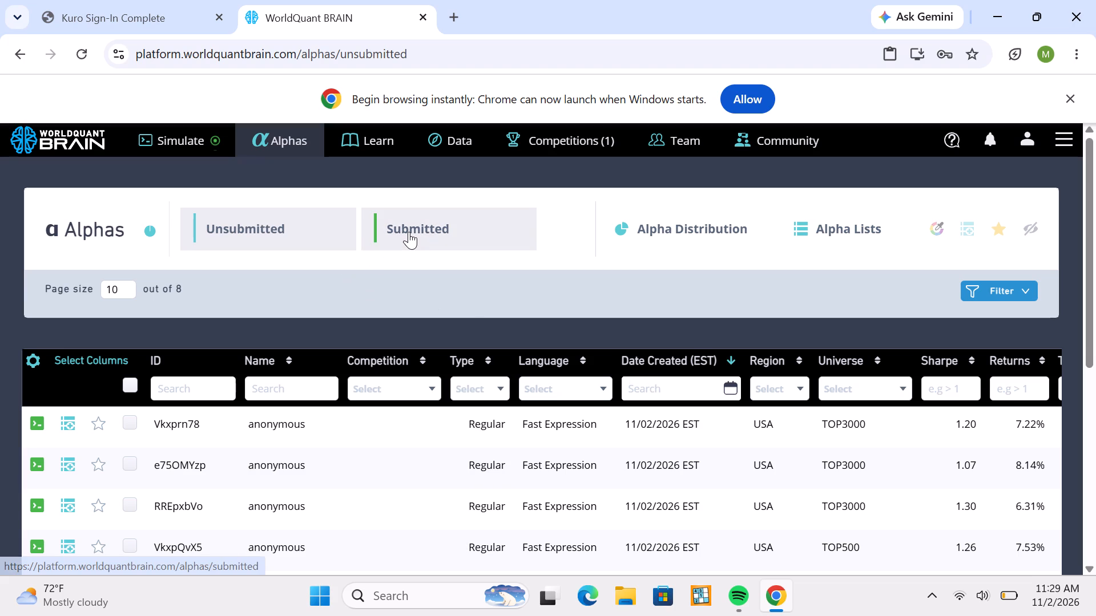
pyautogui.scroll(-1, 409, 232)
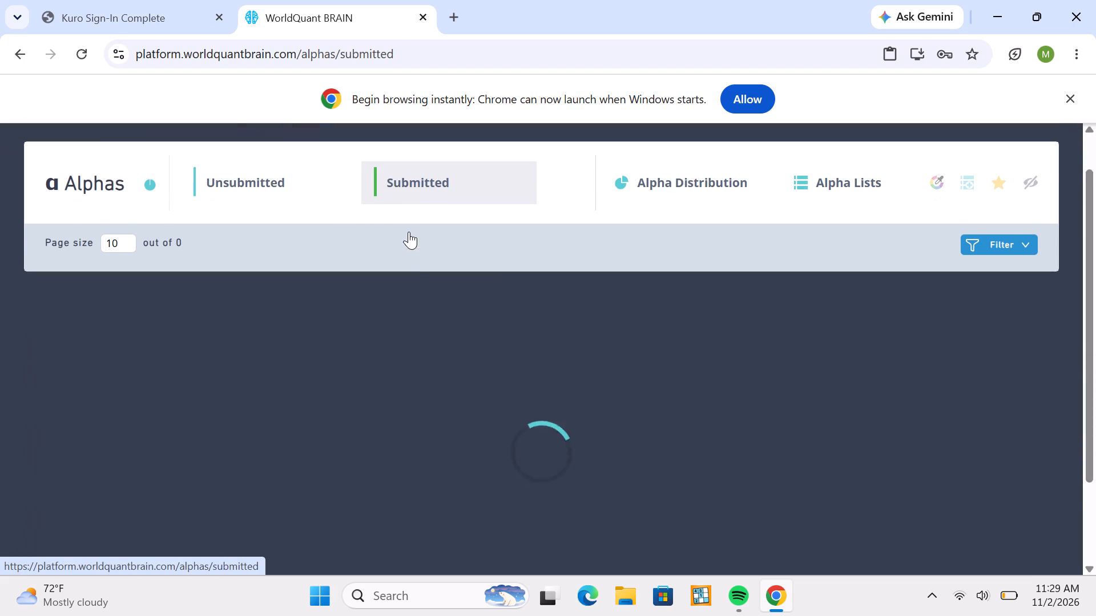
pyautogui.scroll(-1, 409, 232)
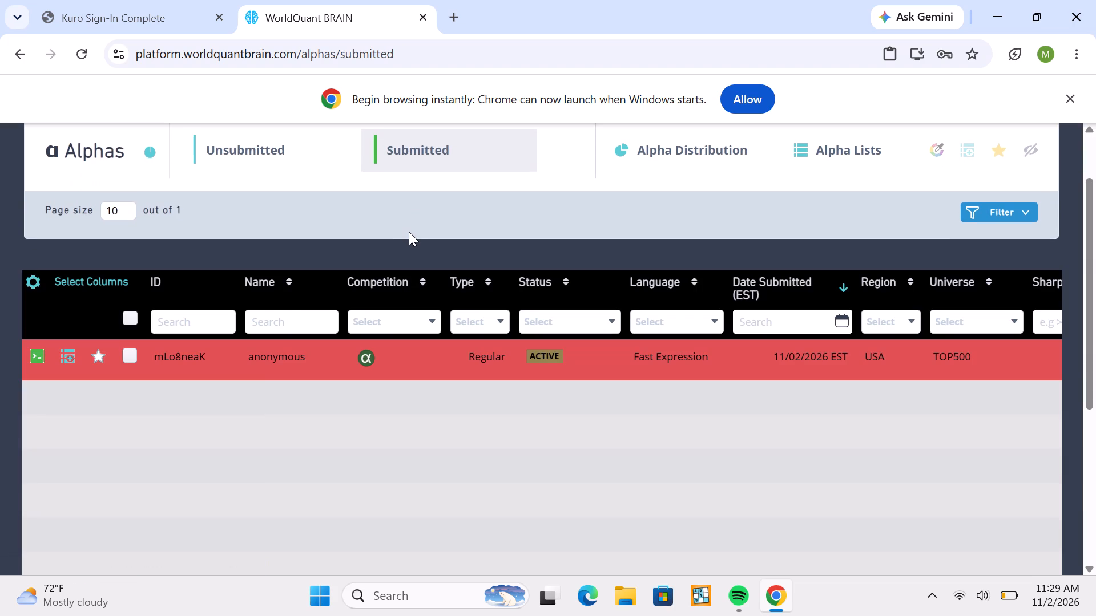
pyautogui.scroll(1, 409, 238)
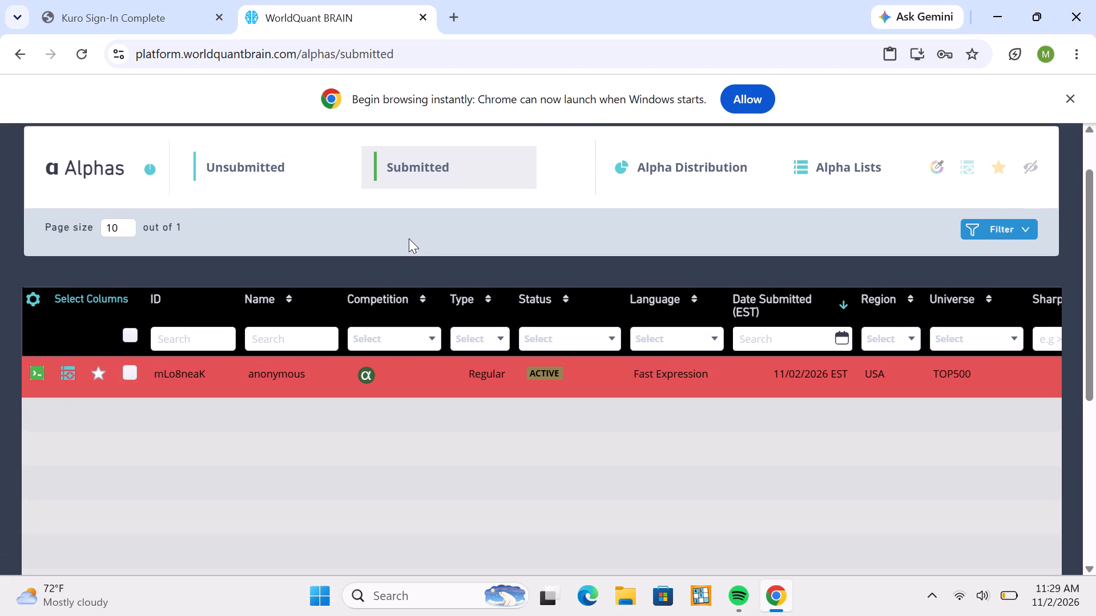
pyautogui.scroll(1, 409, 238)
# Return to the unsubmitted alphas and look through the whole list, including Sharpe and returns.
pyautogui.click(276, 168)
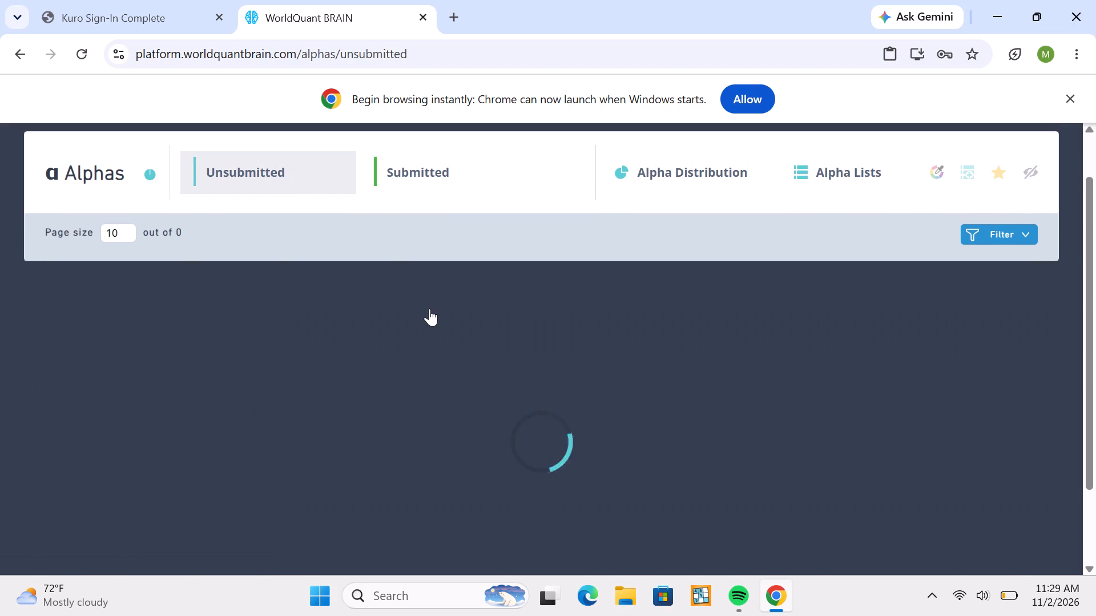
pyautogui.scroll(-4, 429, 309)
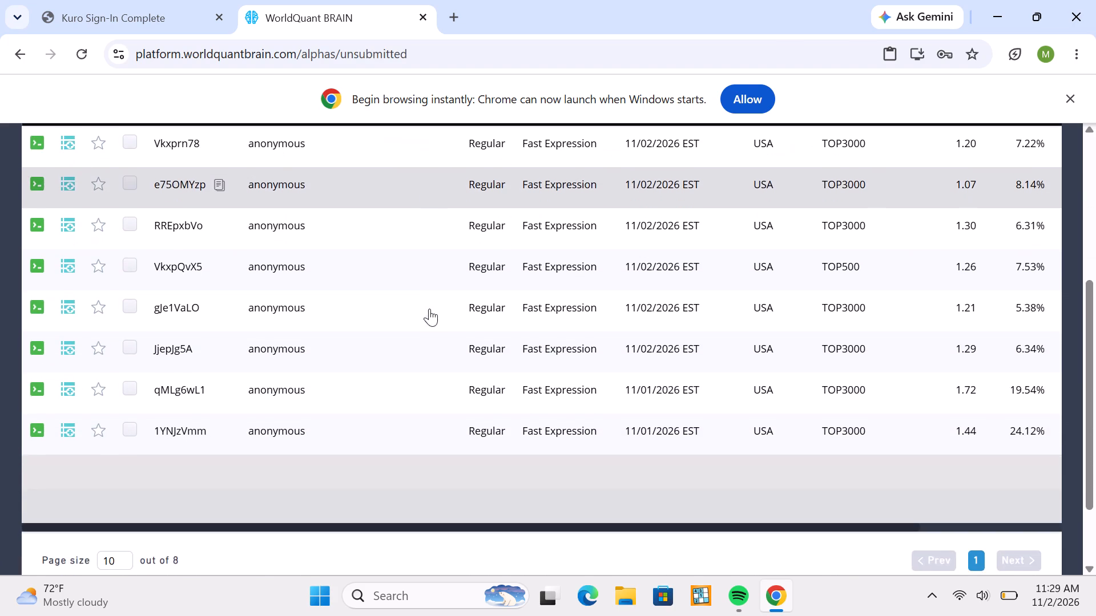
pyautogui.scroll(1, 429, 309)
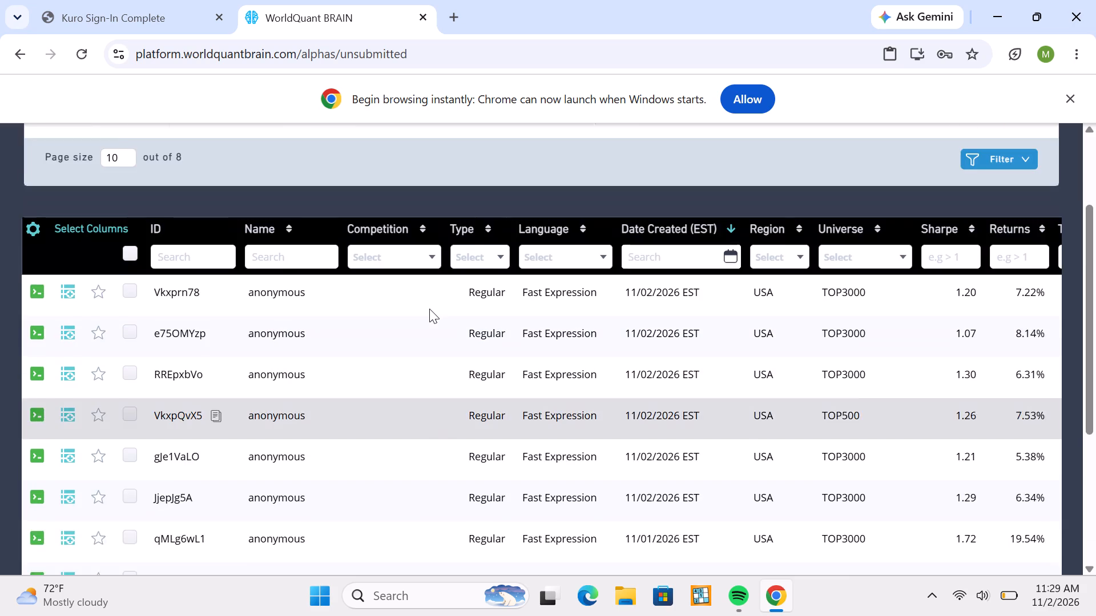
pyautogui.scroll(2, 429, 309)
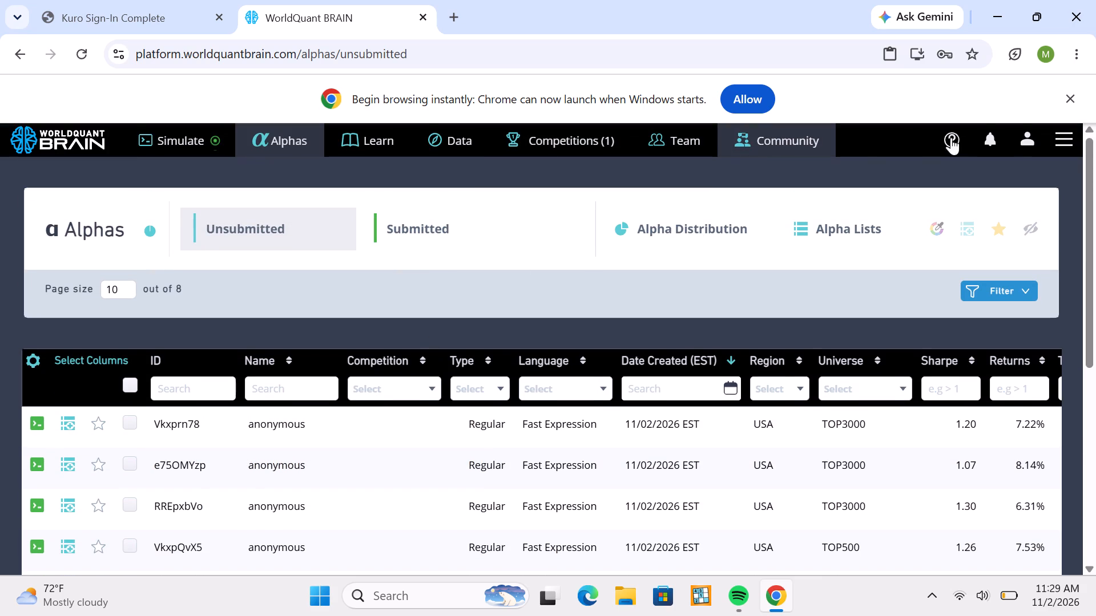
# Open the profile's Performance page and examine the Submitted Alphas and Simulated Alphas charts with their period totals.
pyautogui.click(1030, 139)
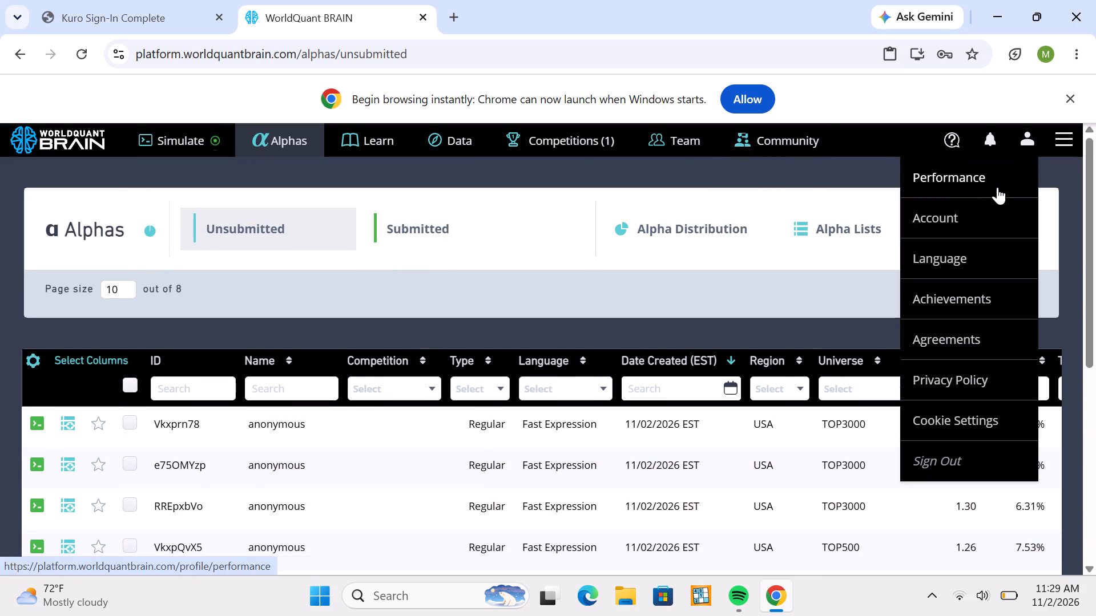
pyautogui.click(996, 183)
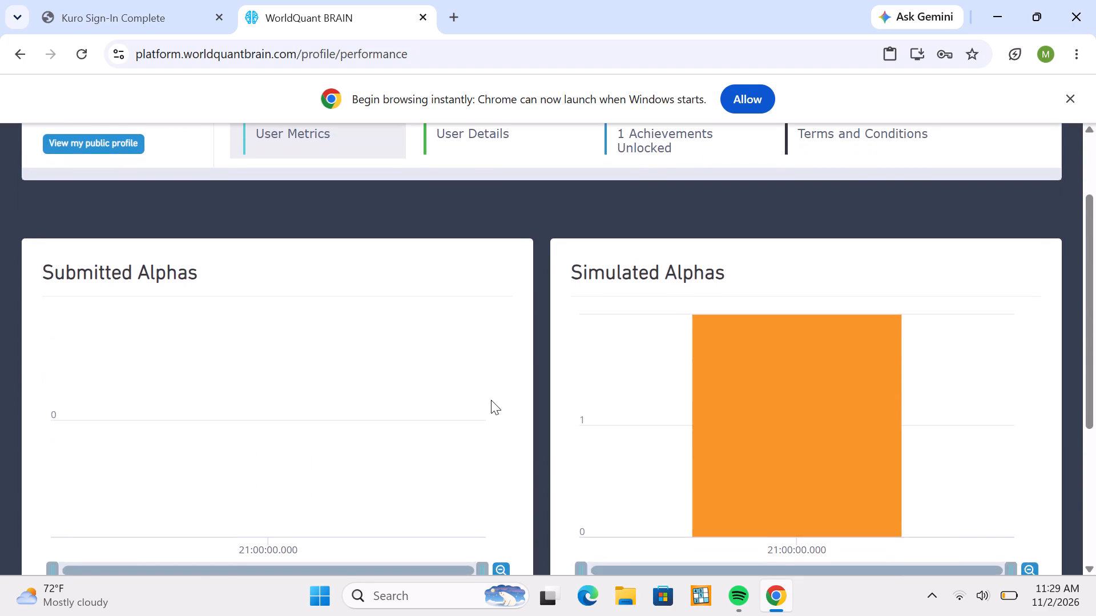
pyautogui.scroll(-2, 491, 400)
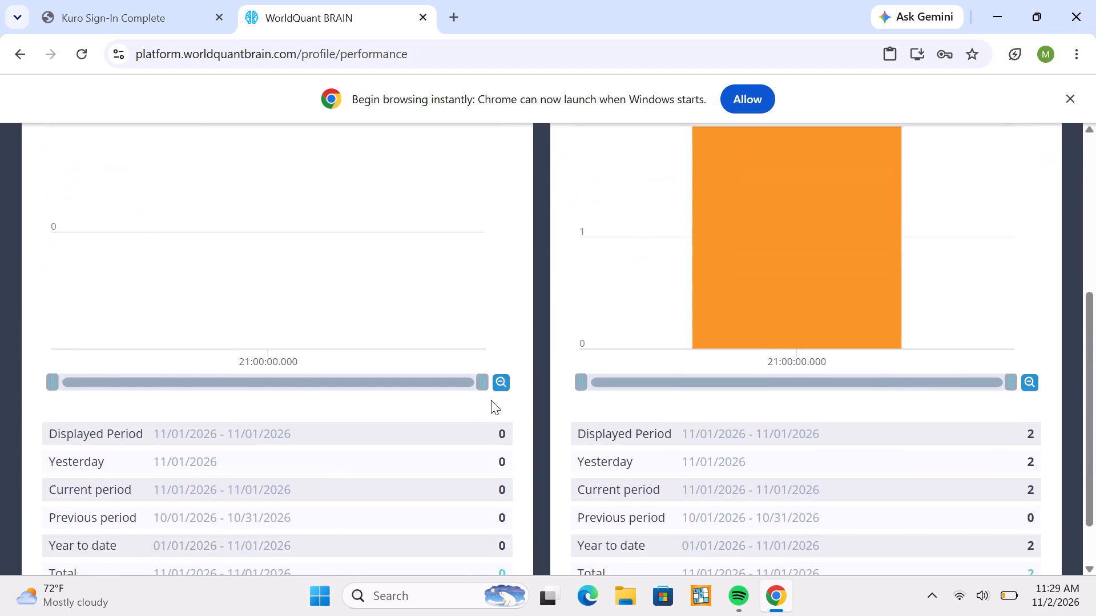
pyautogui.scroll(-2, 491, 400)
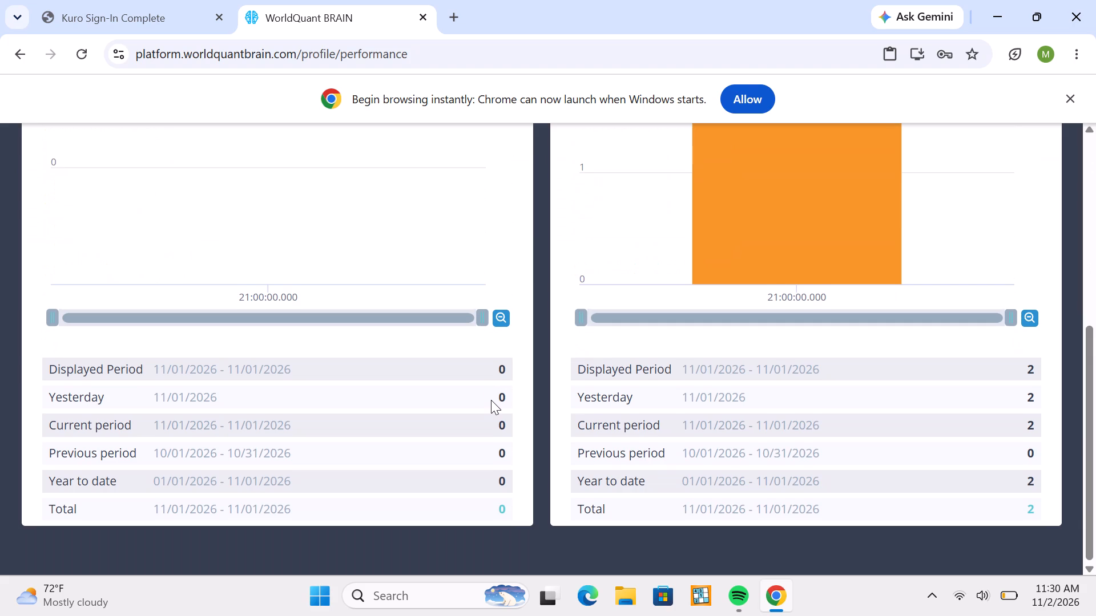
pyautogui.scroll(5, 491, 400)
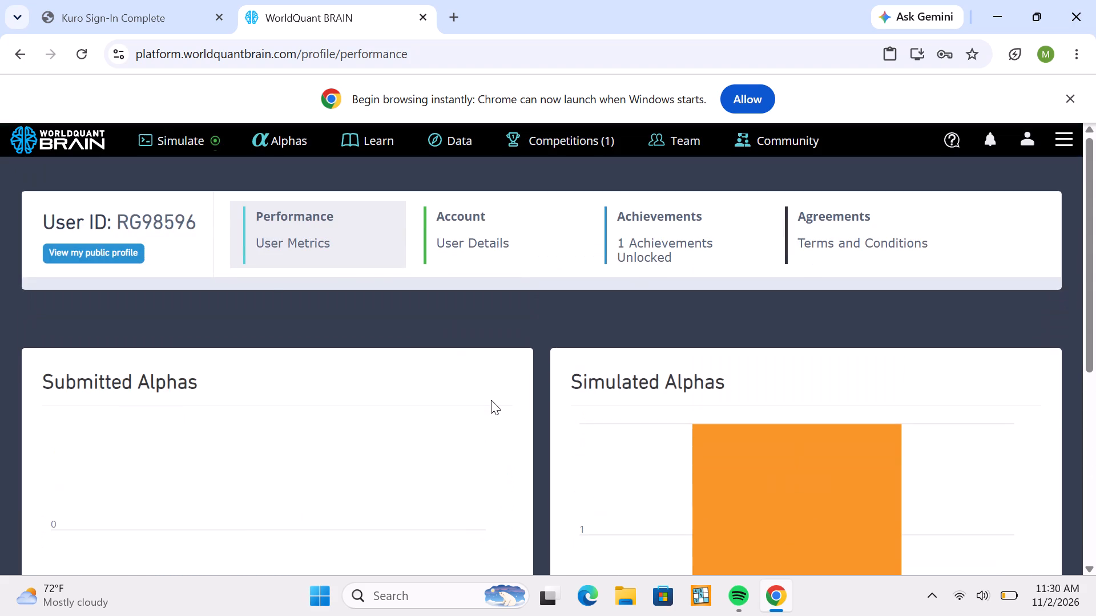
# Browse the Learn documentation and open the "*Read this First * - Starter Pack" article under Discover BRAIN.
pyautogui.click(166, 135)
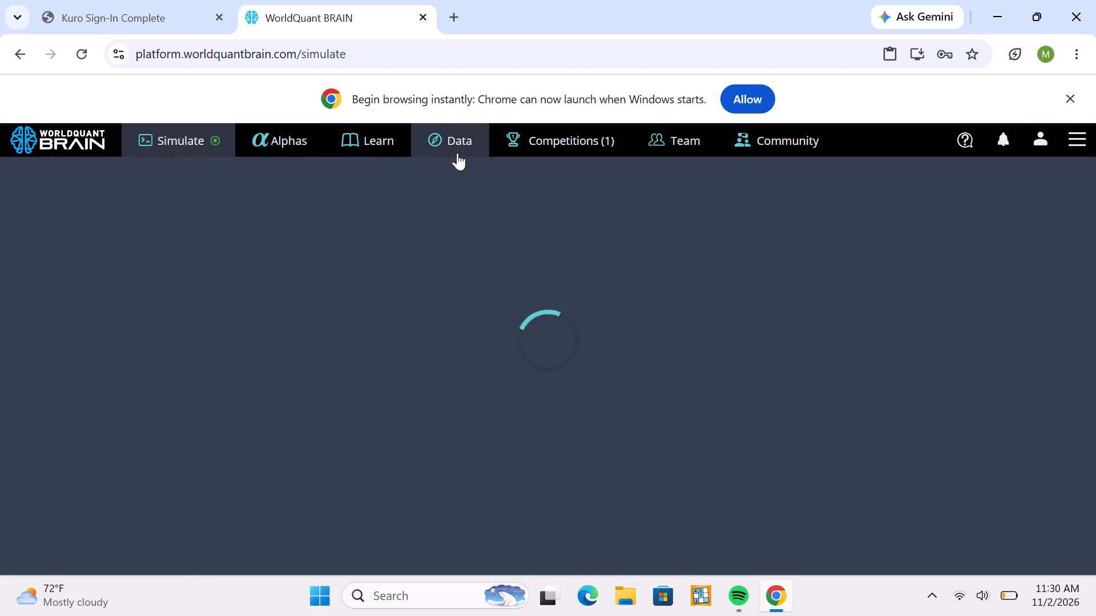
pyautogui.click(371, 137)
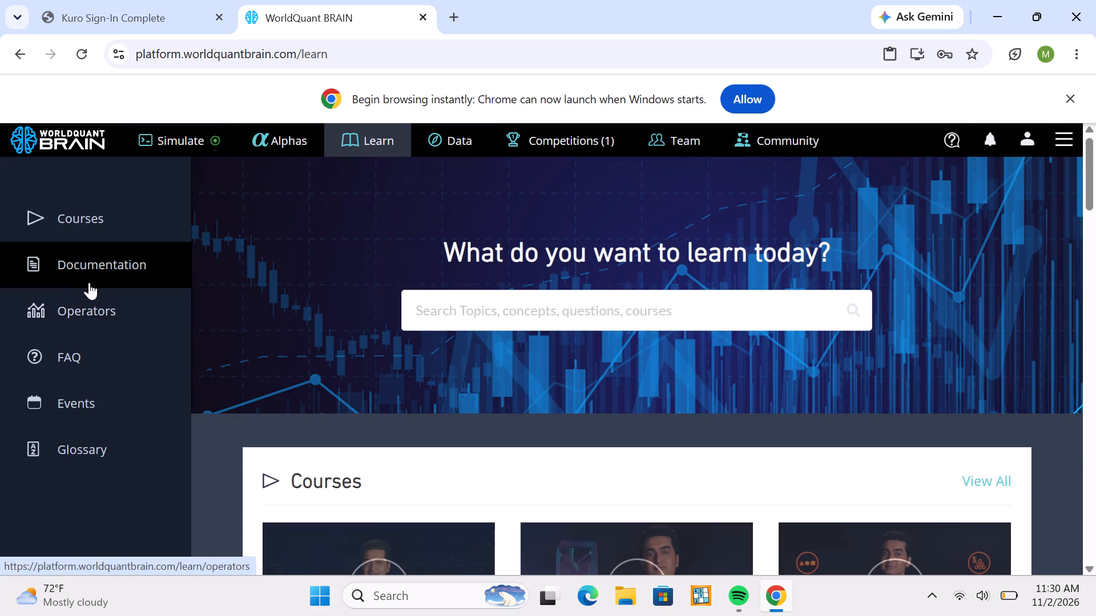
pyautogui.click(97, 284)
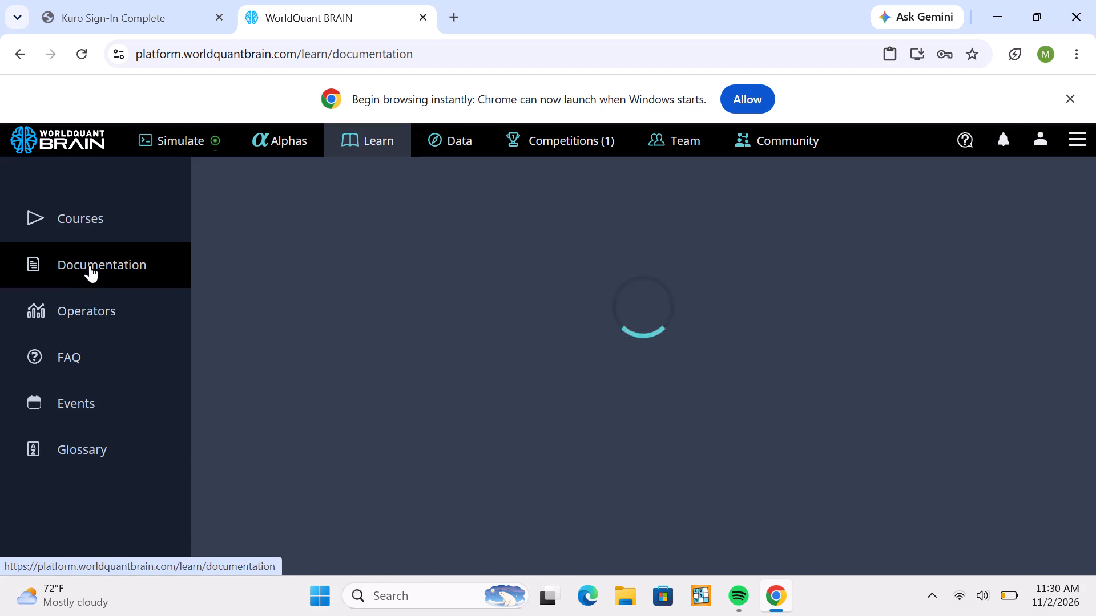
pyautogui.scroll(-1, 266, 402)
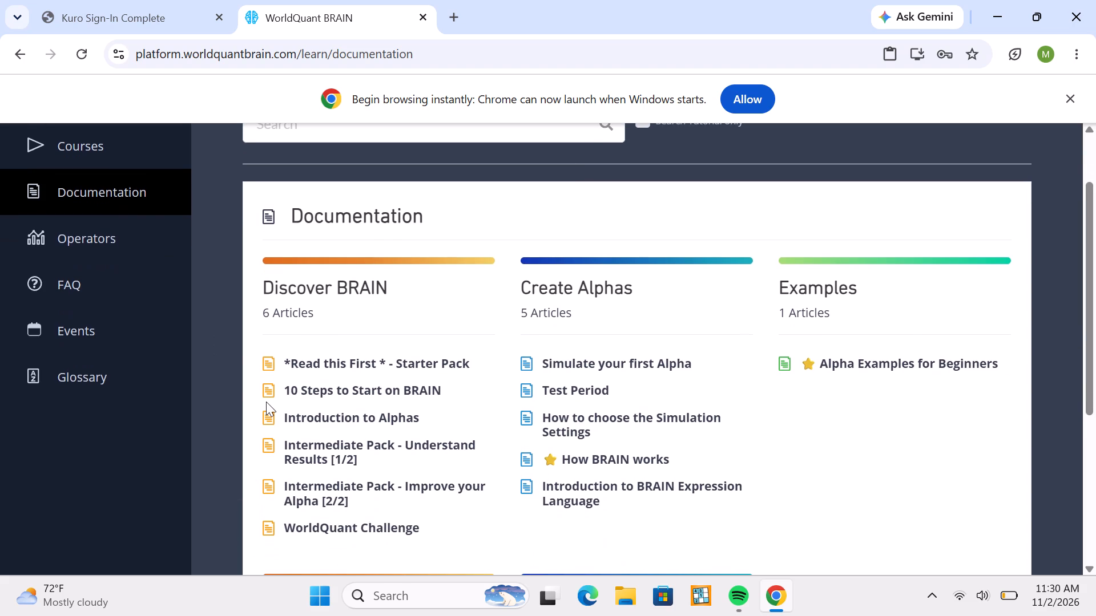
pyautogui.scroll(-1, 266, 402)
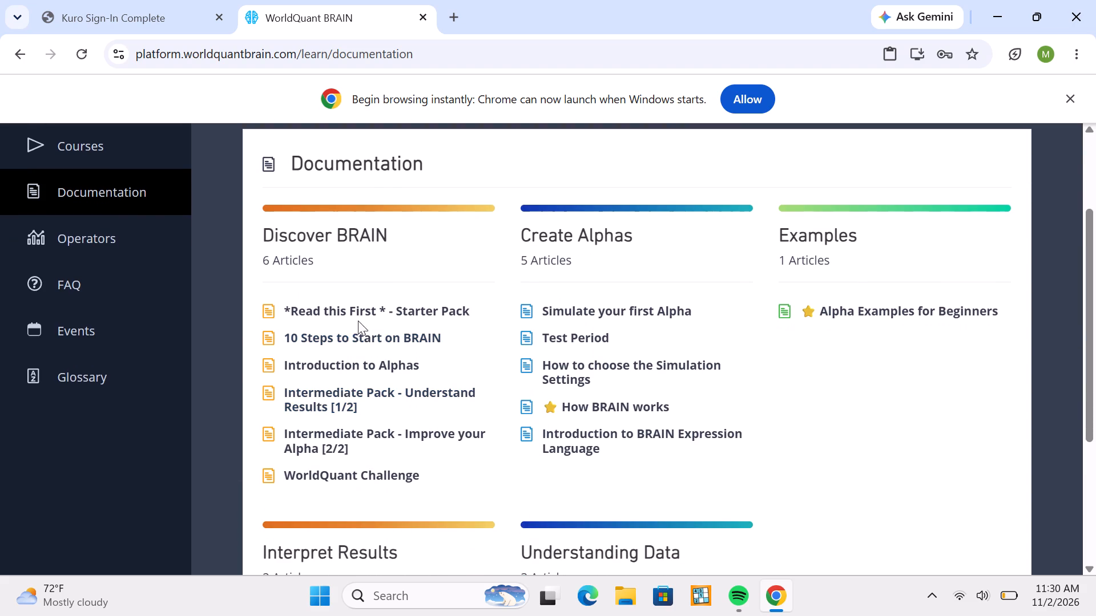
pyautogui.click(341, 305)
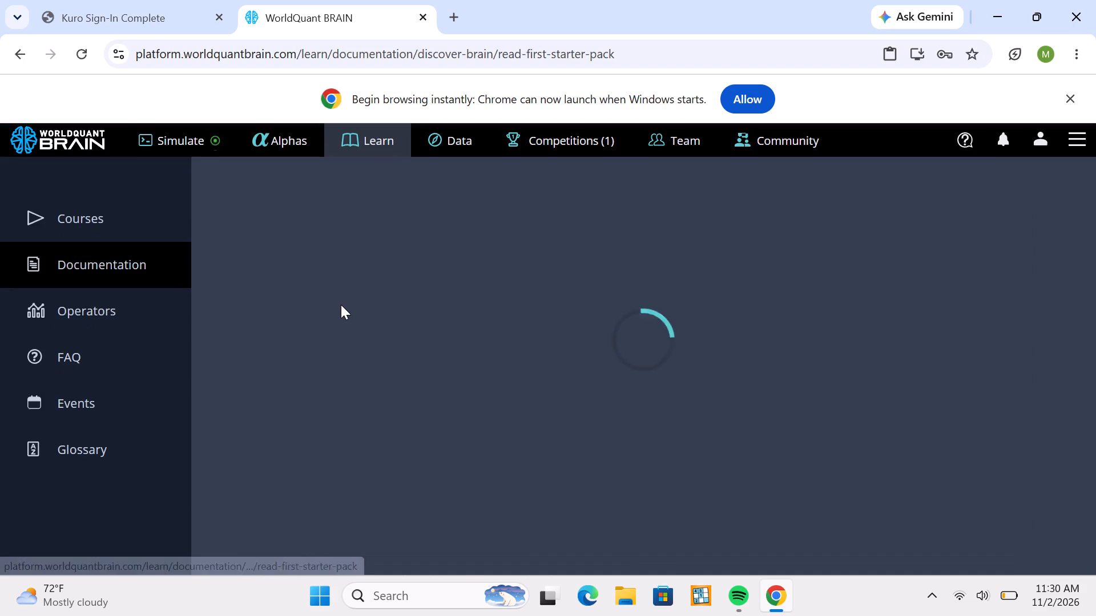
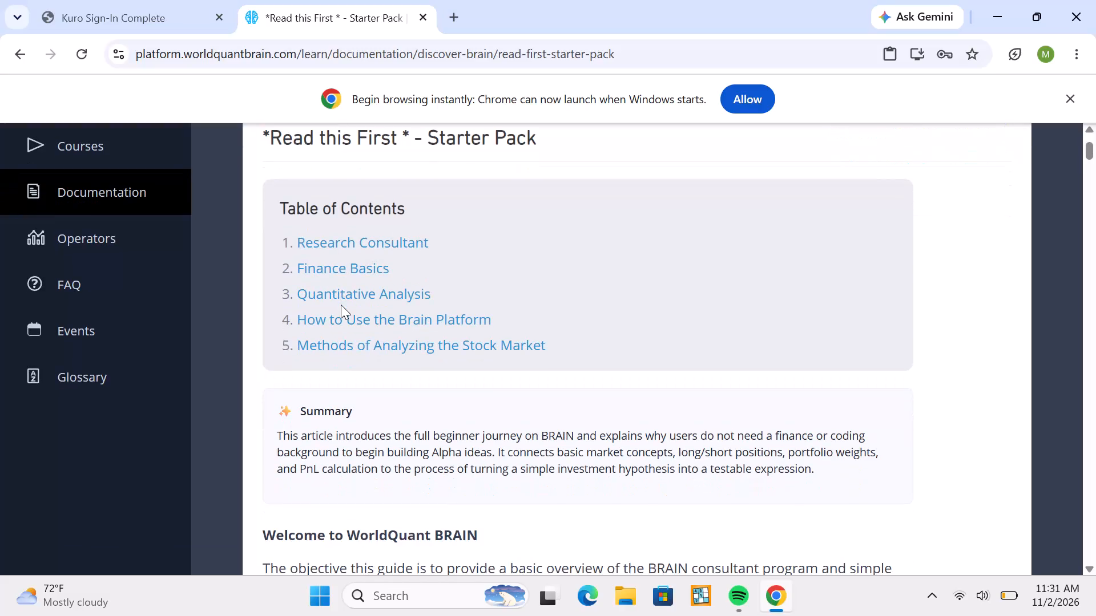
# Read the Starter Pack's welcome text, the Research Consultant section with its benefits and consultant stories, and the Finance Basics section.
pyautogui.scroll(-3, 341, 305)
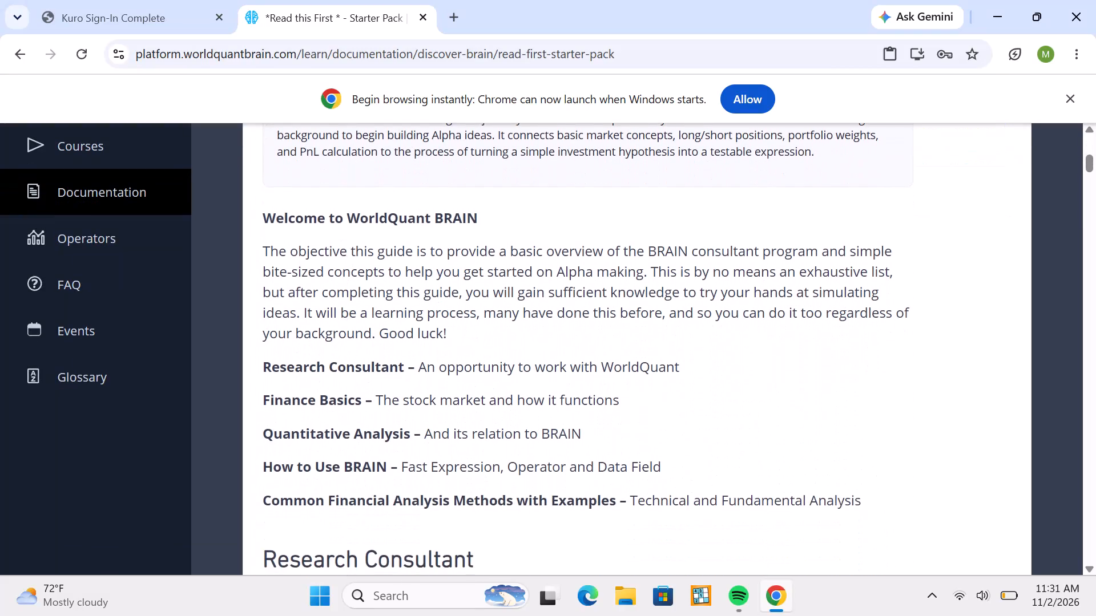
pyautogui.scroll(-2, 341, 305)
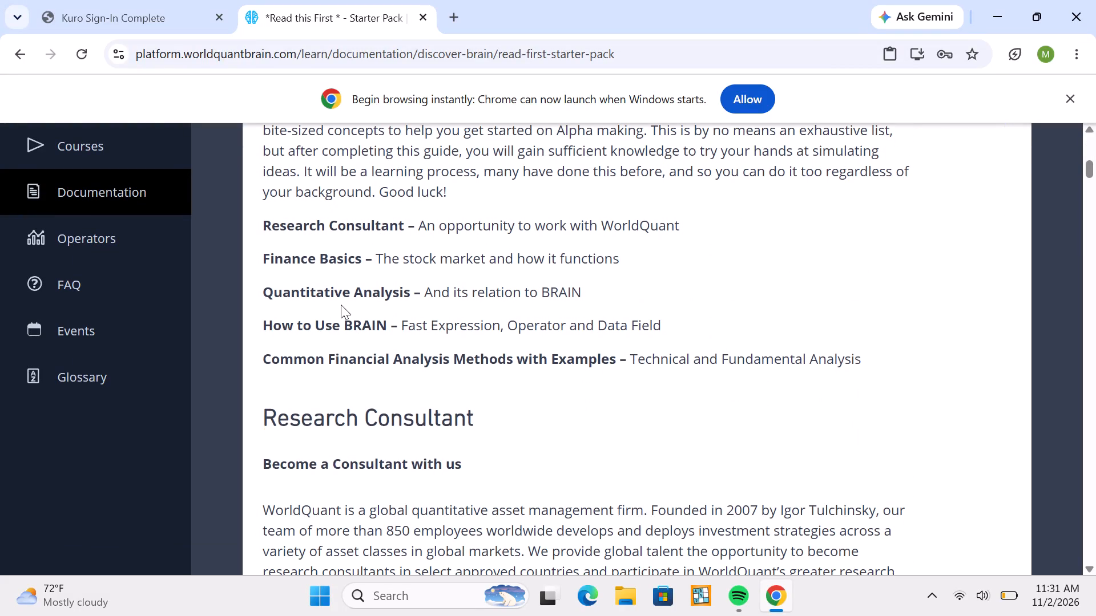
pyautogui.scroll(-1, 341, 305)
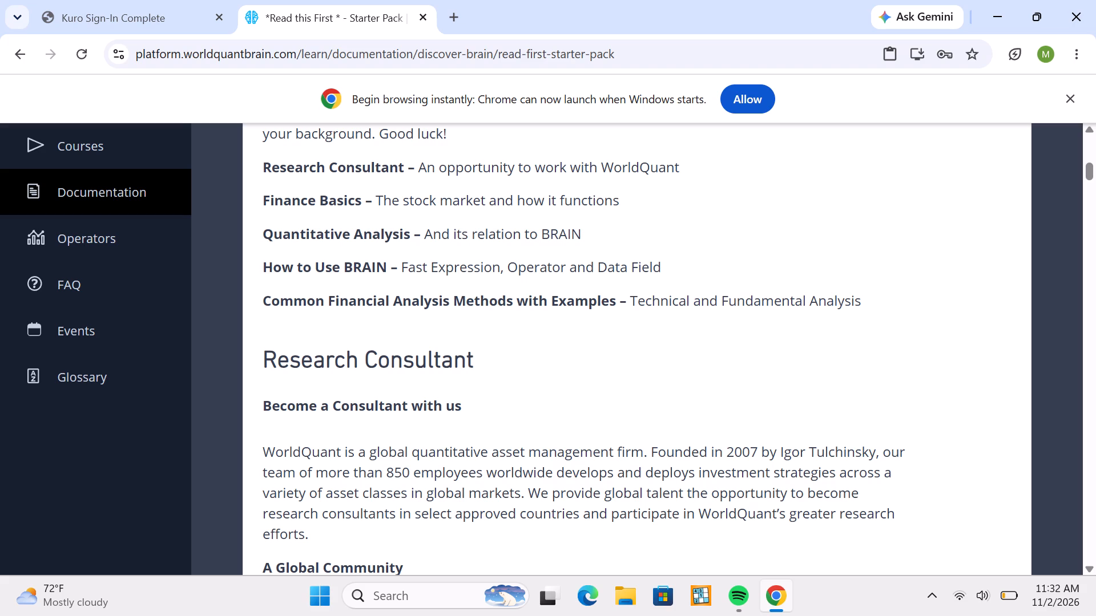
pyautogui.scroll(-1, 341, 305)
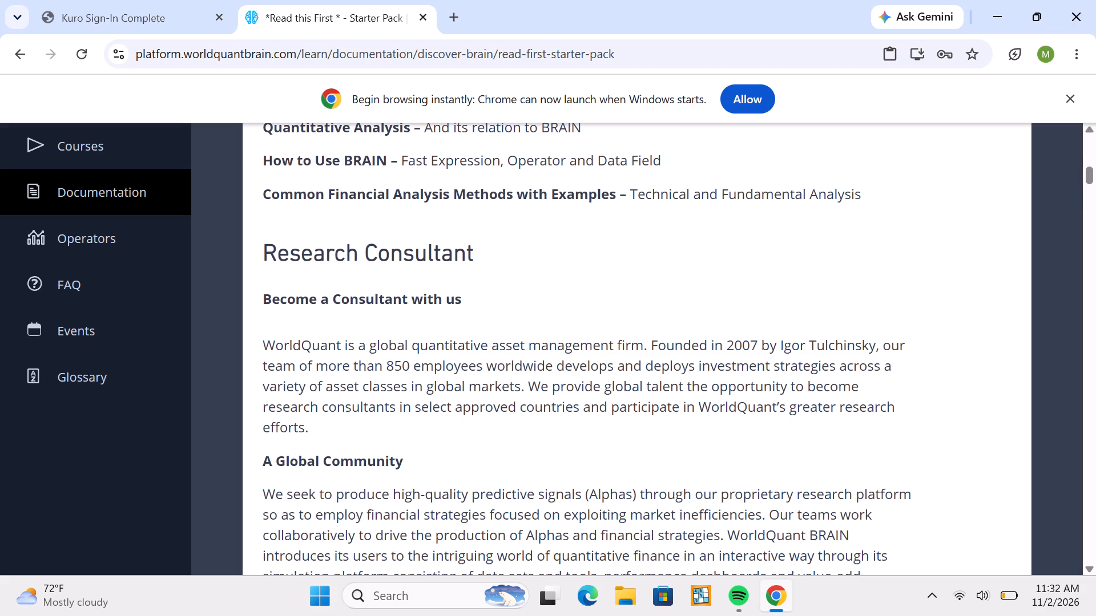
pyautogui.scroll(-4, 341, 305)
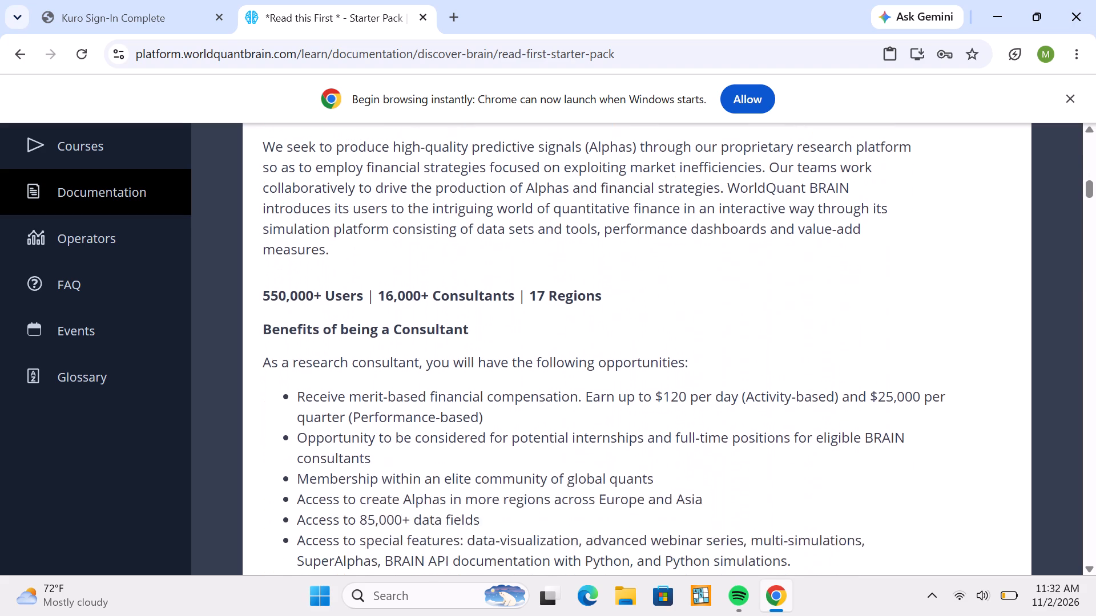
pyautogui.scroll(-6, 341, 305)
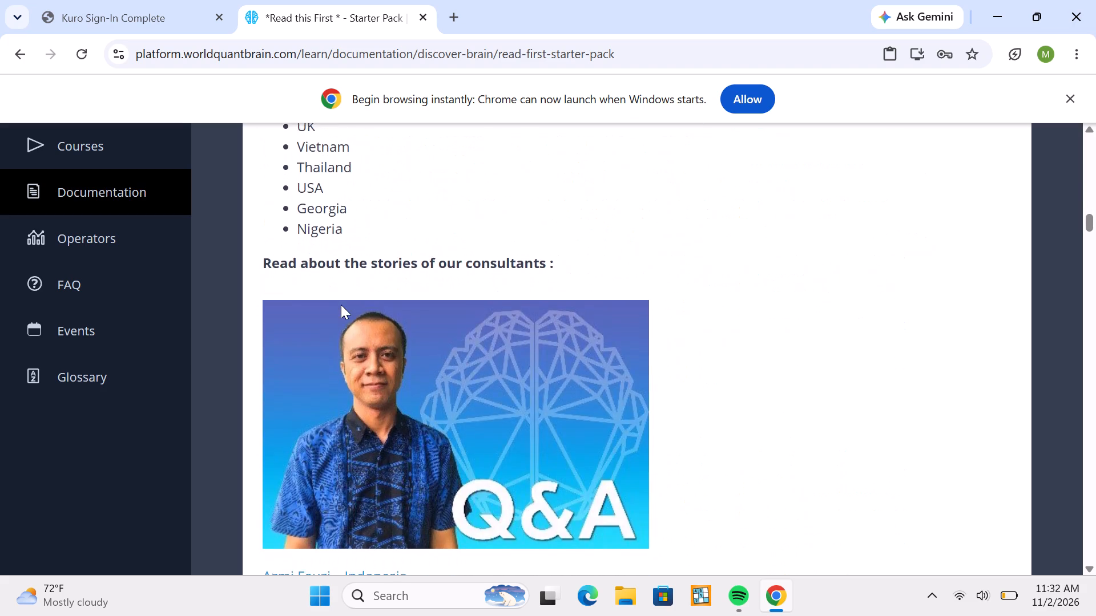
pyautogui.scroll(-6, 341, 305)
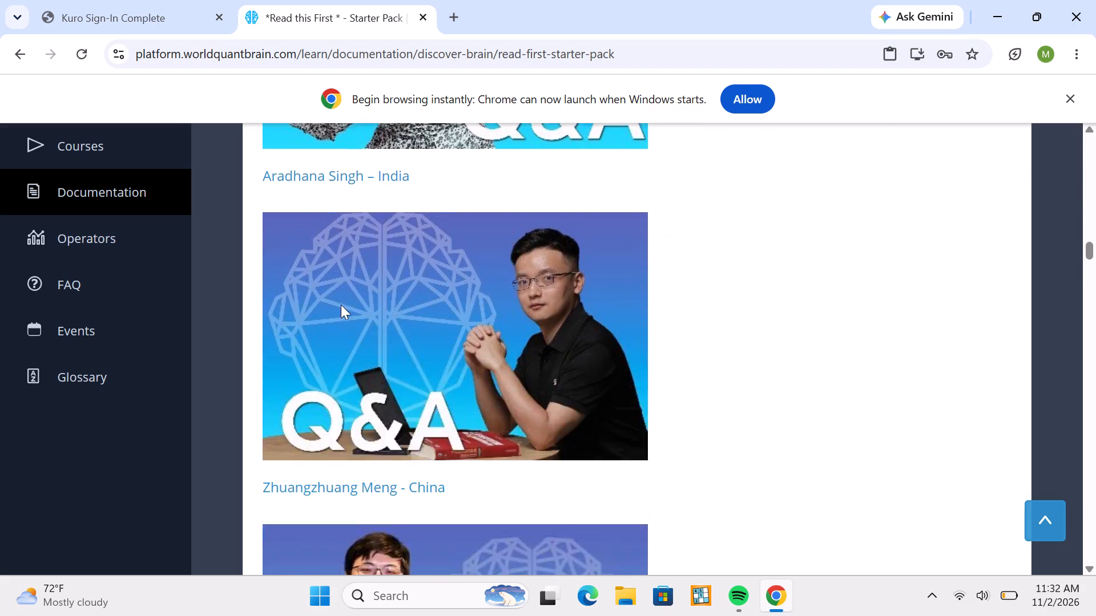
pyautogui.scroll(-5, 341, 305)
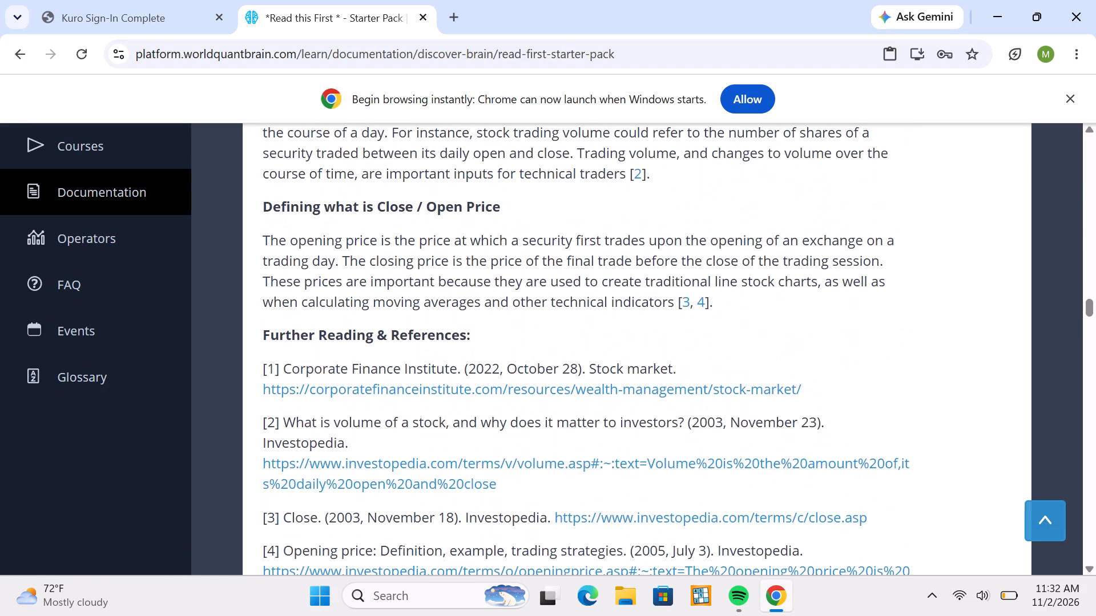
# Read the Quantitative Analysis section on the BRAIN simulator, what an Alpha is, and the stock price and Alpha weights tables.
pyautogui.scroll(-4, 341, 305)
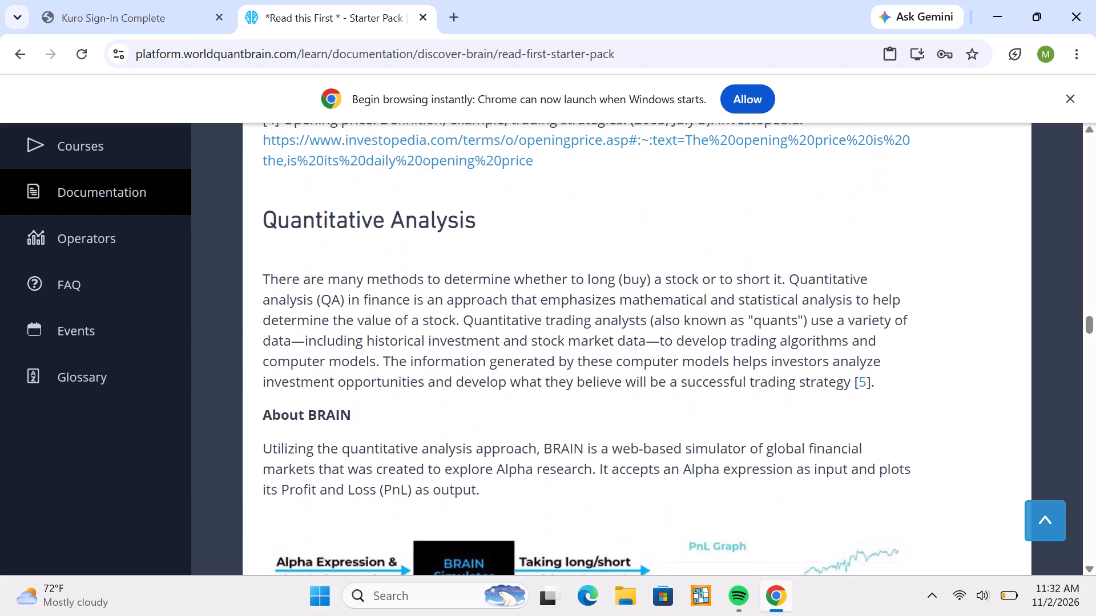
pyautogui.scroll(-2, 341, 305)
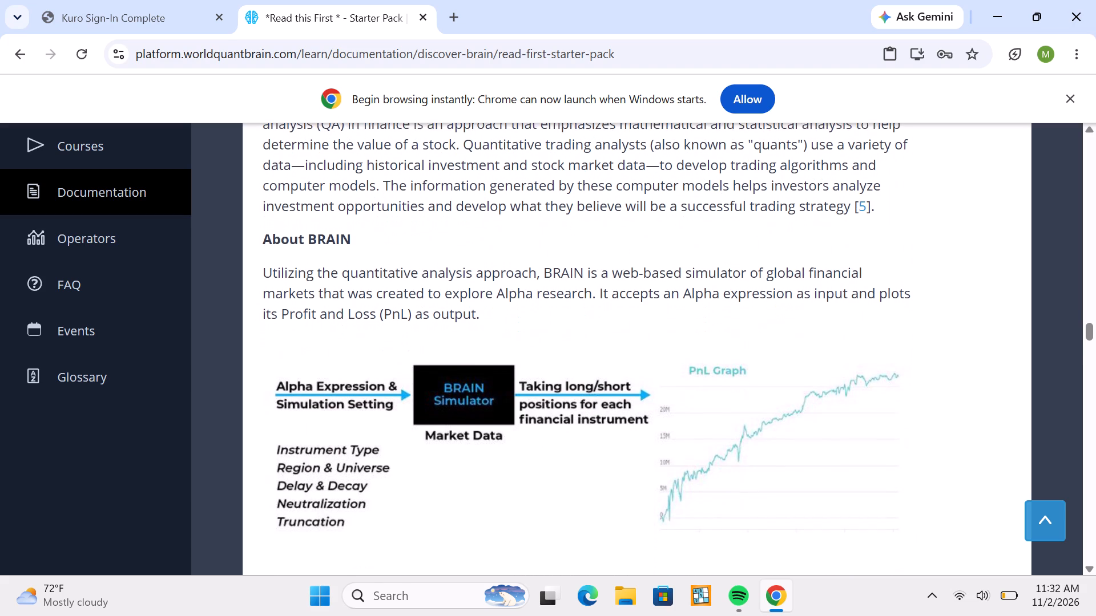
pyautogui.scroll(-2, 341, 305)
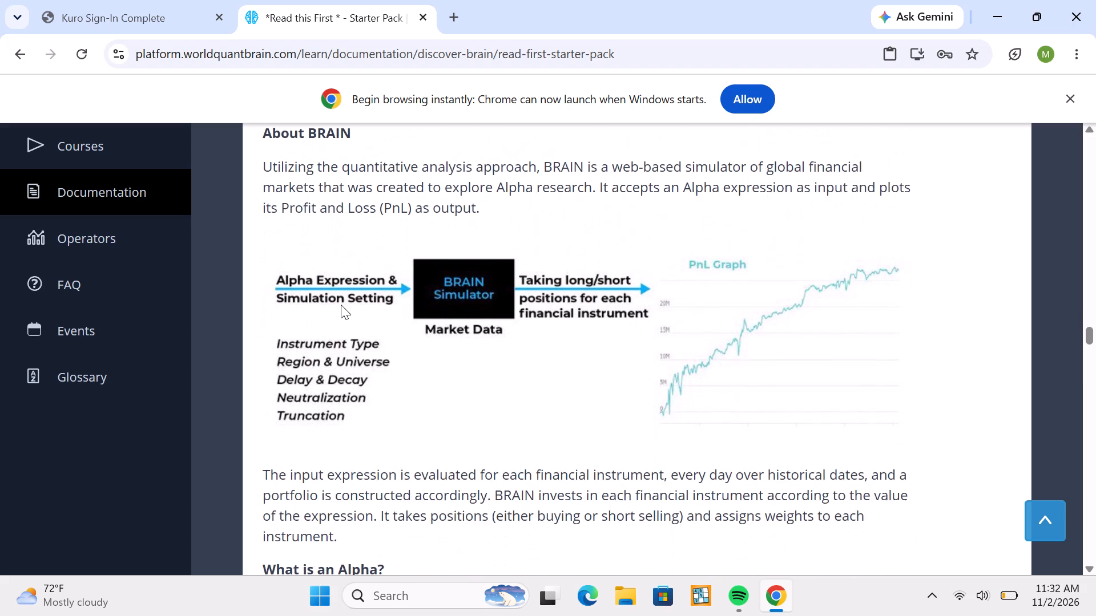
pyautogui.scroll(-3, 341, 305)
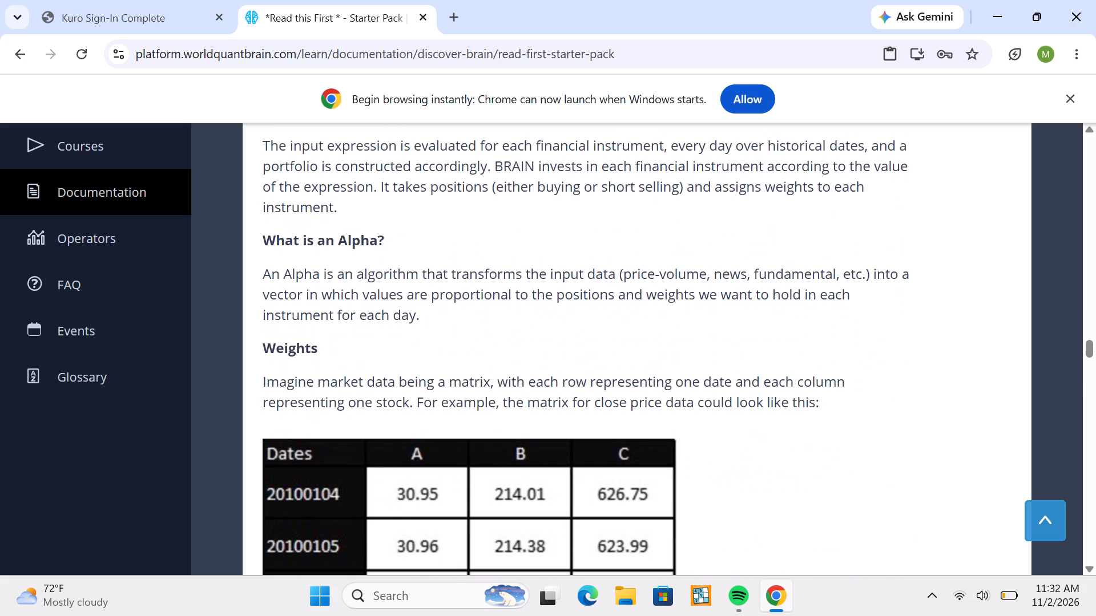
pyautogui.scroll(-2, 341, 305)
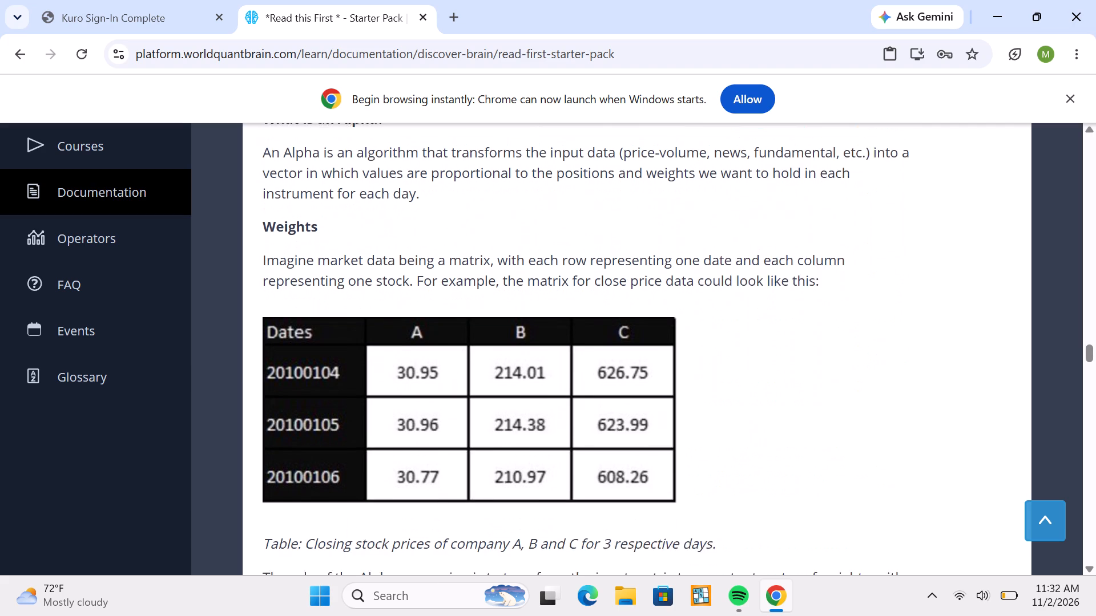
pyautogui.scroll(-1, 341, 305)
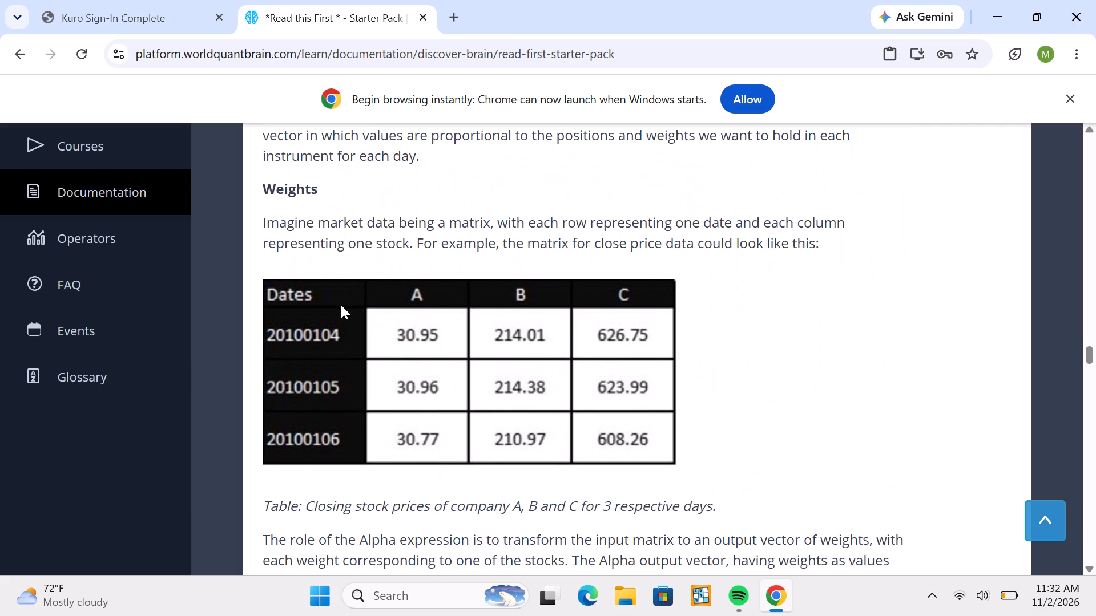
pyautogui.scroll(-1, 341, 305)
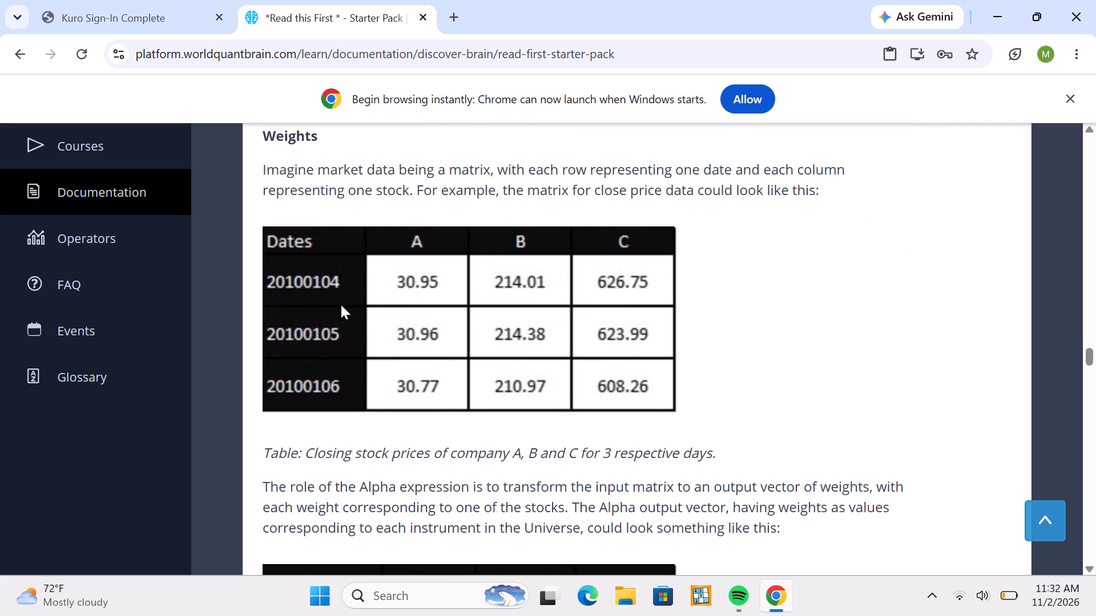
pyautogui.scroll(-1, 341, 305)
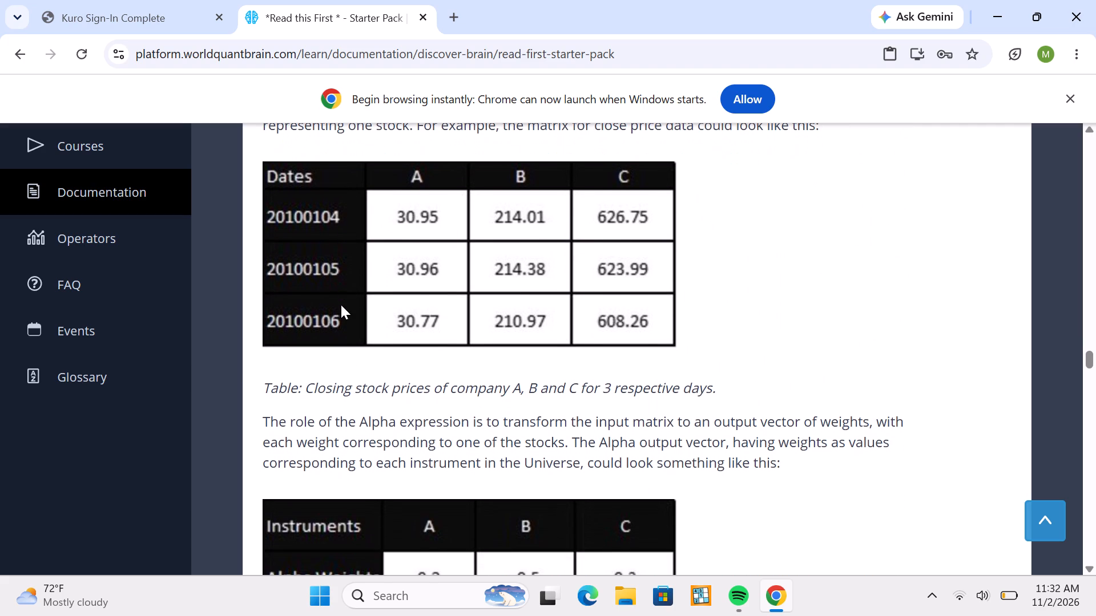
pyautogui.scroll(-2, 341, 305)
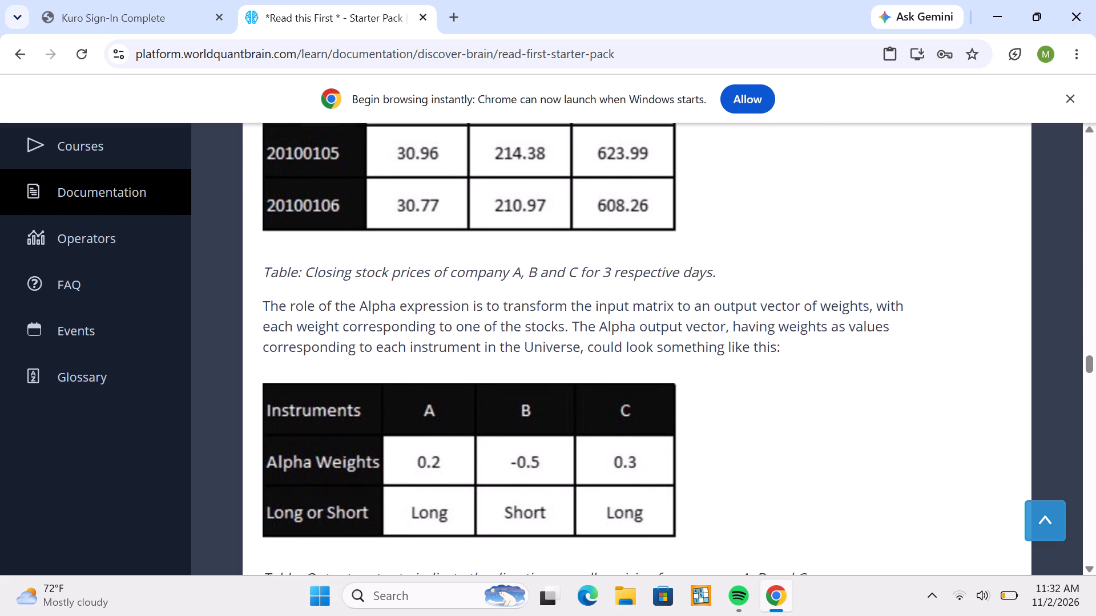
pyautogui.scroll(-1, 341, 305)
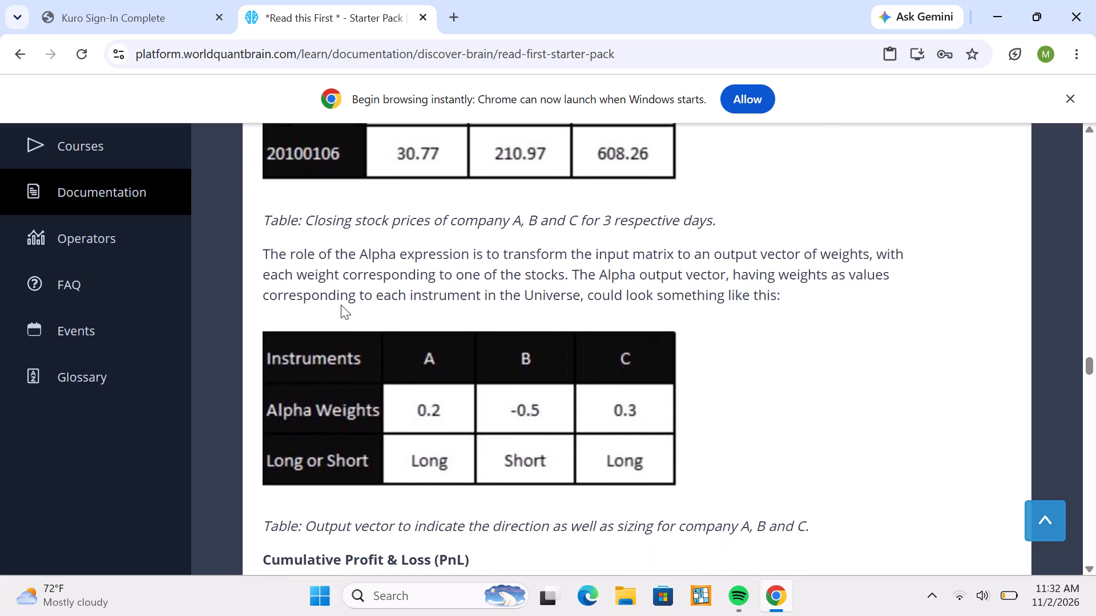
# Read the Cumulative Profit & Loss (PnL) worked example and the Reducing Risk and Volatility explanation.
pyautogui.scroll(-4, 341, 305)
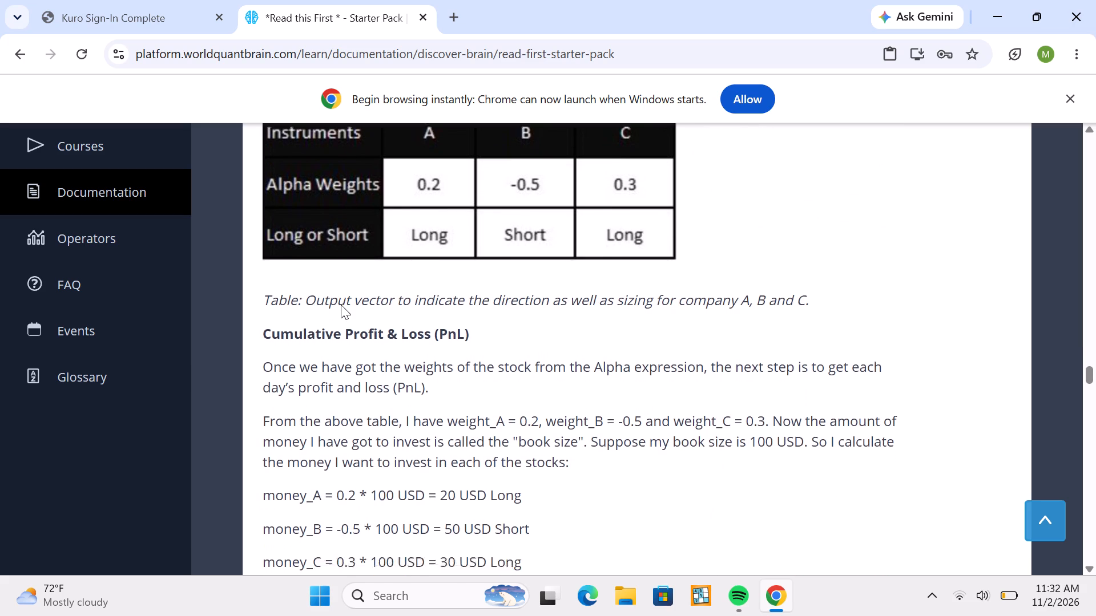
pyautogui.scroll(-1, 341, 305)
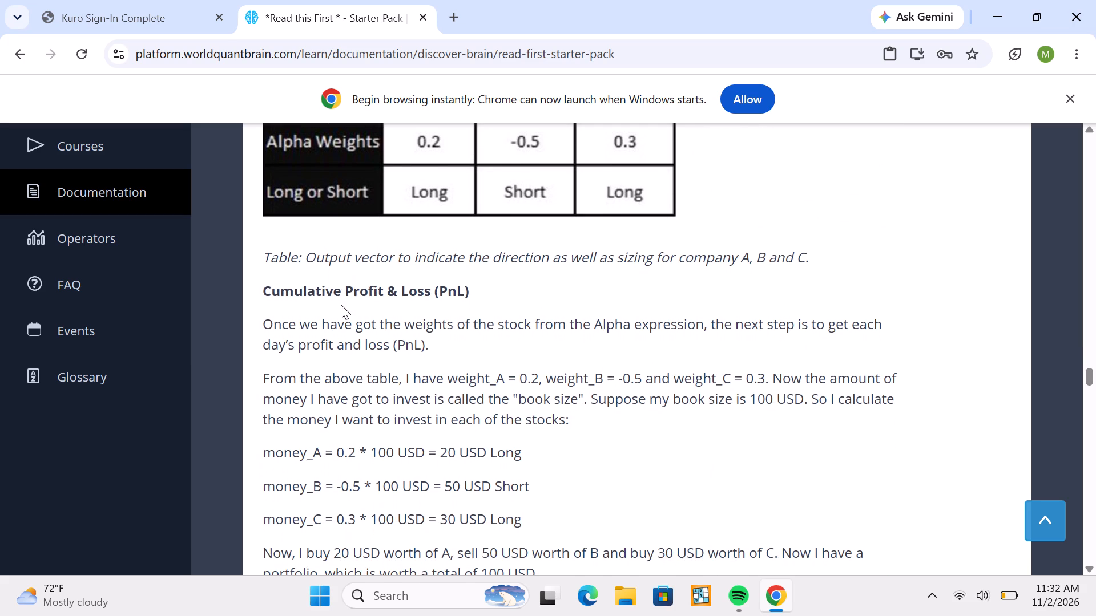
pyautogui.scroll(-2, 341, 305)
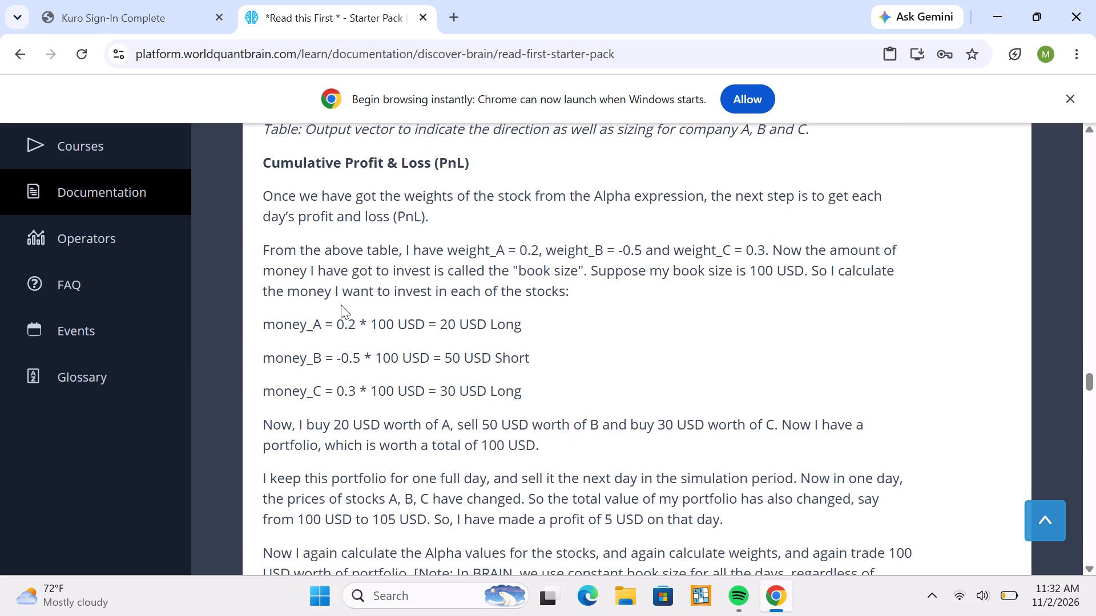
pyautogui.scroll(-2, 341, 305)
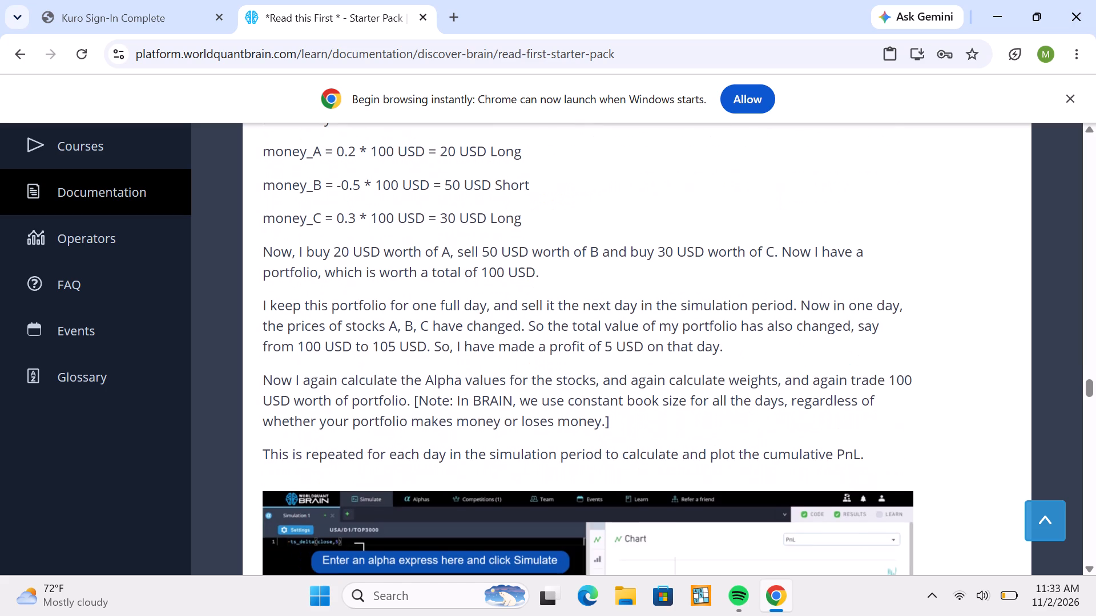
pyautogui.scroll(-4, 341, 305)
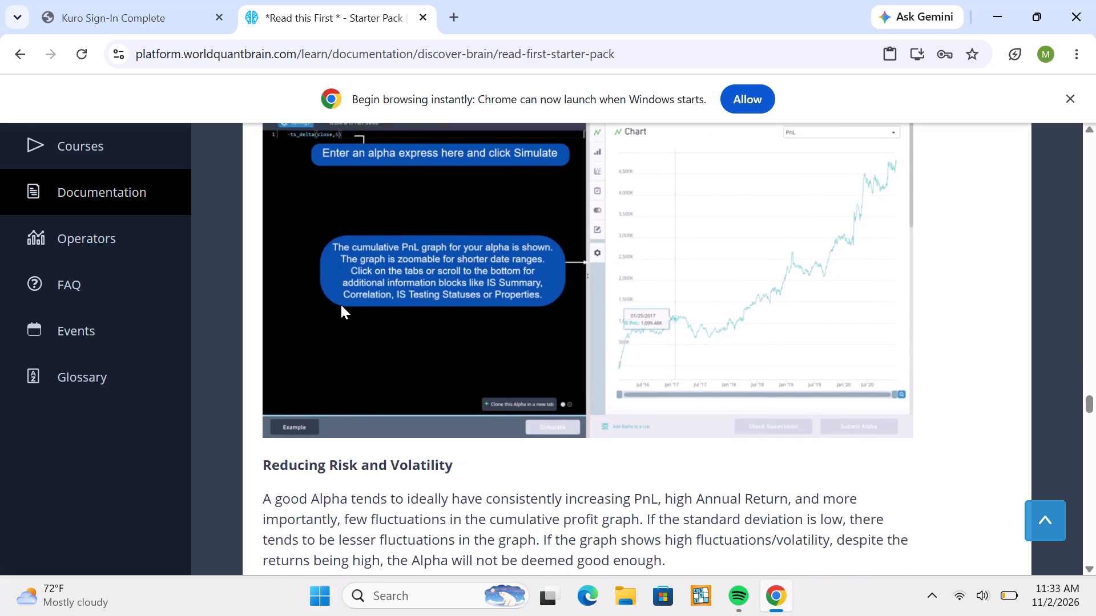
pyautogui.scroll(-3, 341, 305)
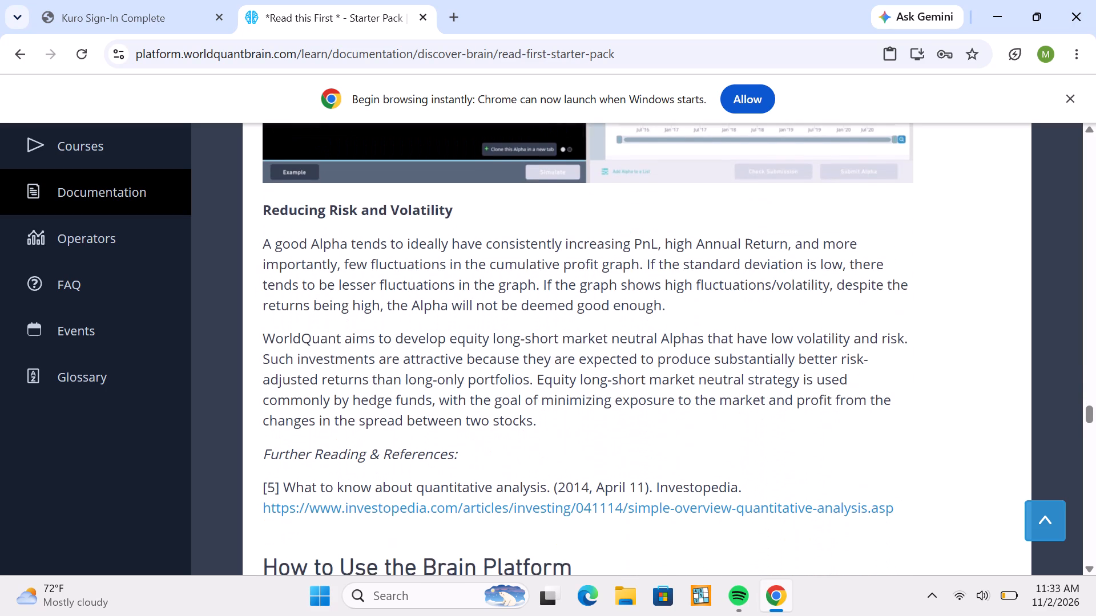
# Read the How to Use the Brain Platform section, covering BRAIN's way of coding and the sample Alpha expressions.
pyautogui.scroll(-2, 341, 305)
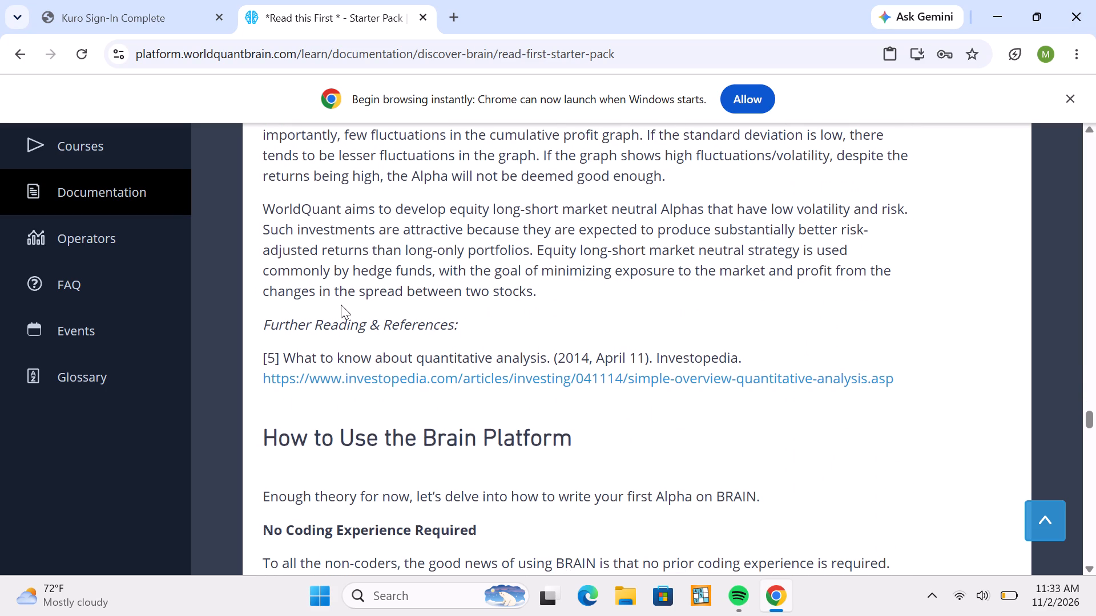
pyautogui.scroll(-1, 341, 305)
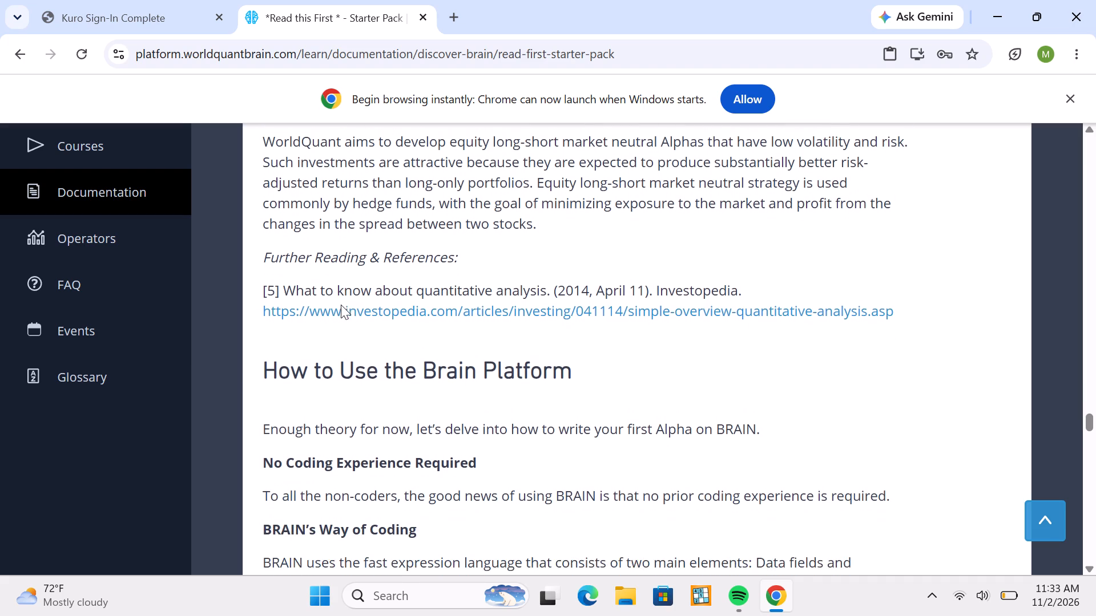
pyautogui.scroll(-1, 341, 305)
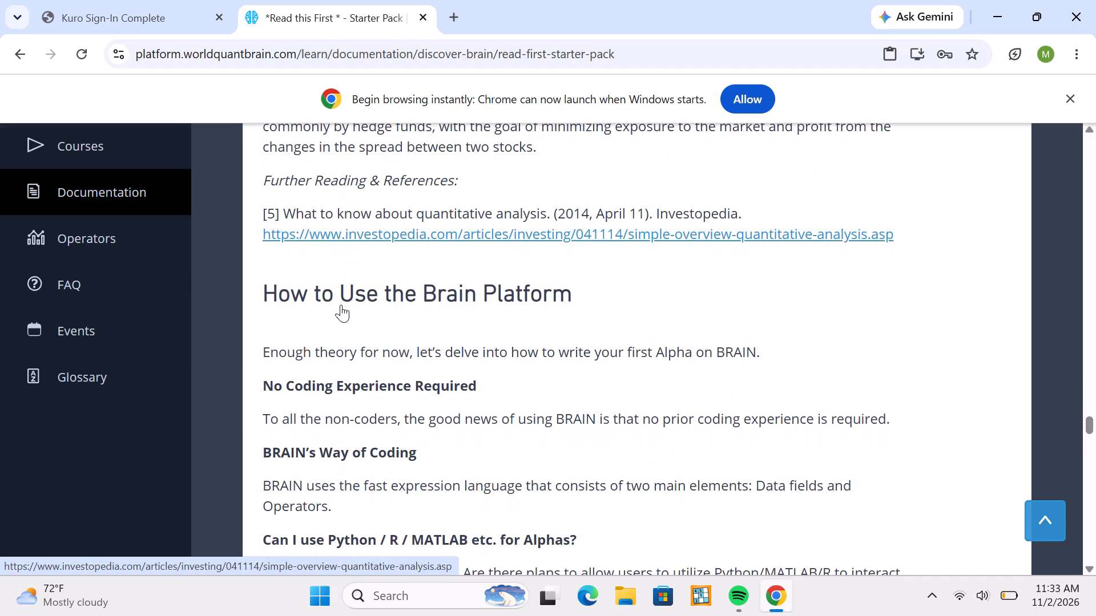
pyautogui.scroll(-1, 341, 305)
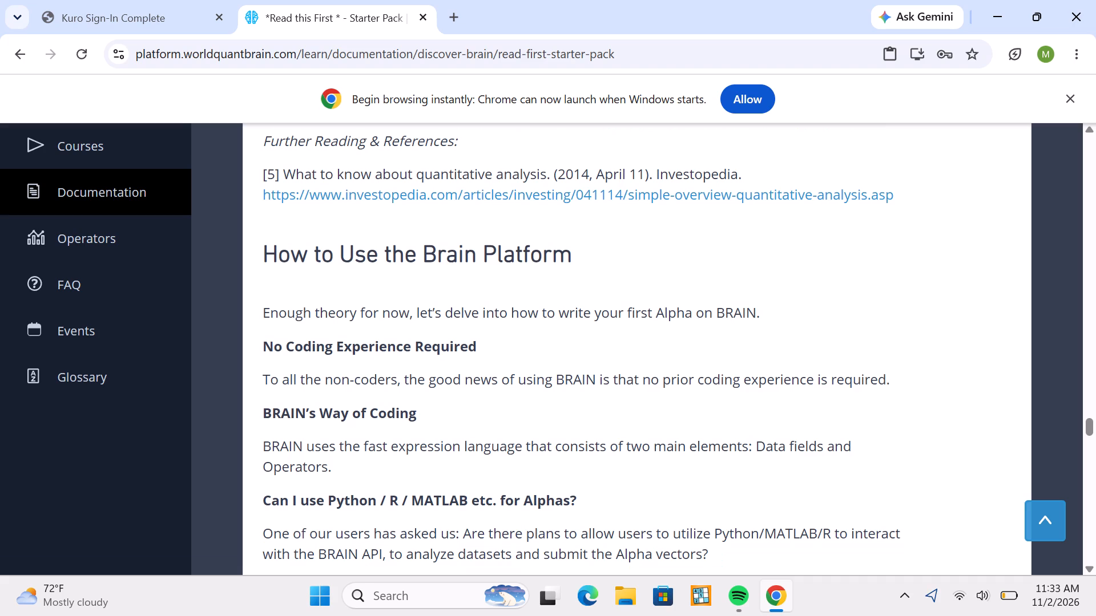
pyautogui.scroll(-5, 341, 305)
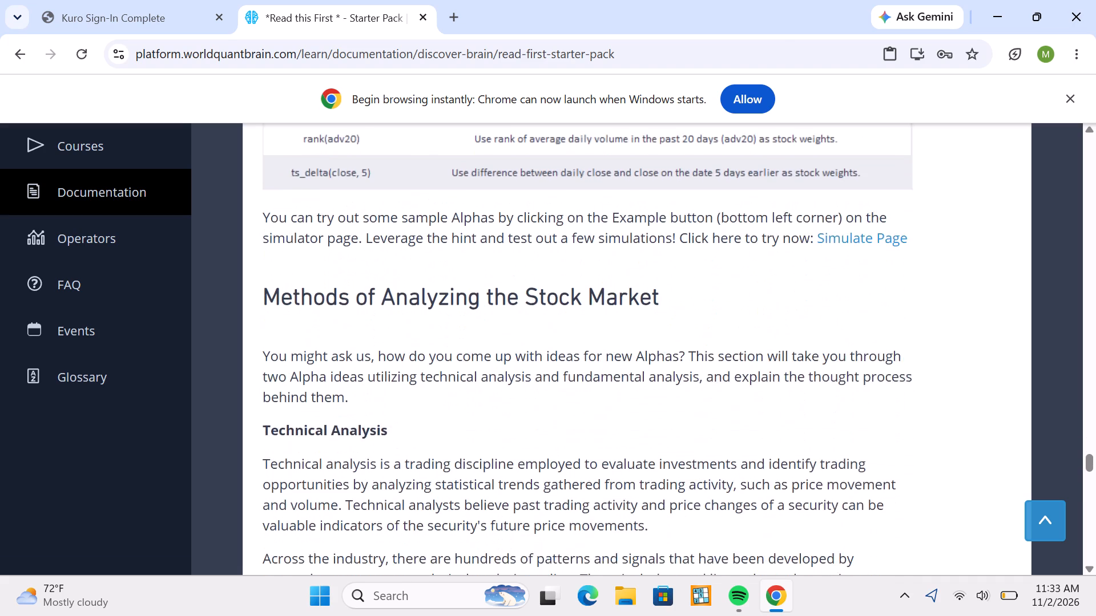
# Read the Technical Analysis part of Methods of Analyzing the Stock Market, including the volume indicator example and its simulation settings.
pyautogui.scroll(-2, 341, 305)
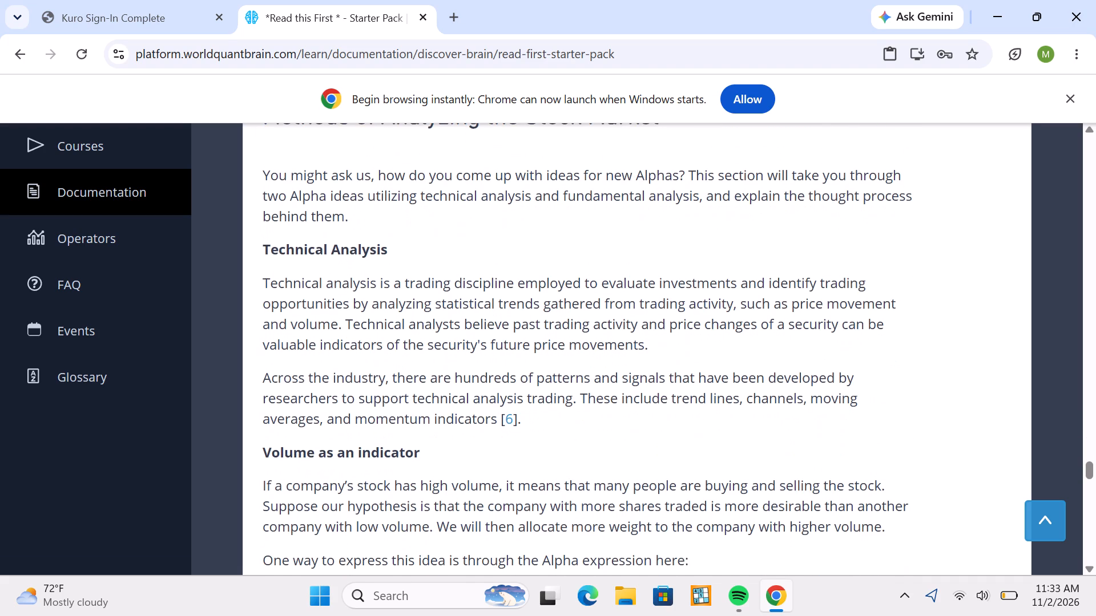
pyautogui.scroll(-1, 341, 305)
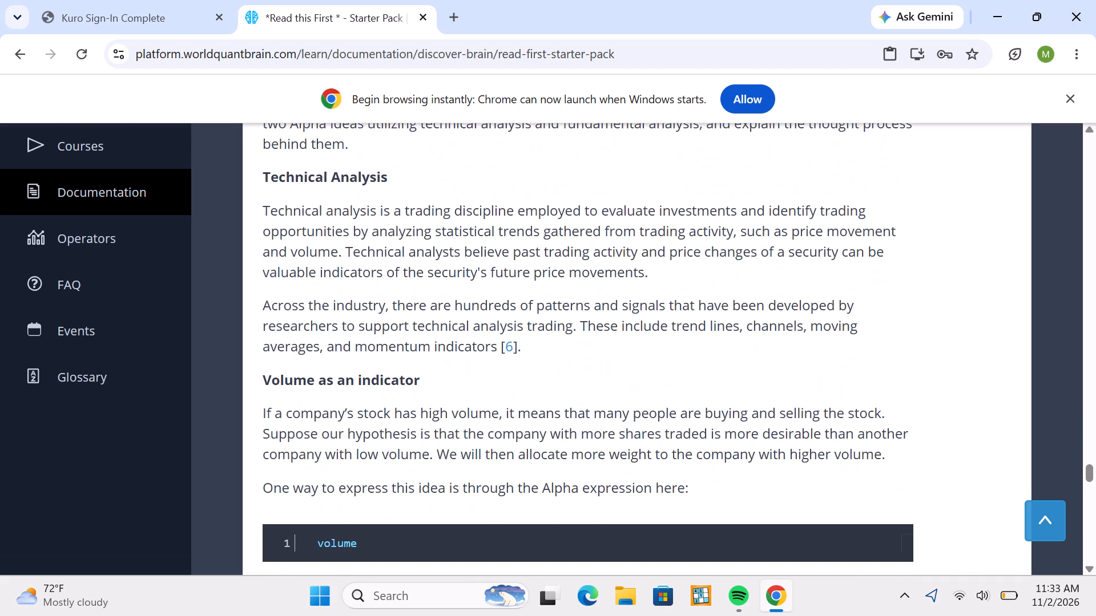
pyautogui.scroll(-2, 341, 305)
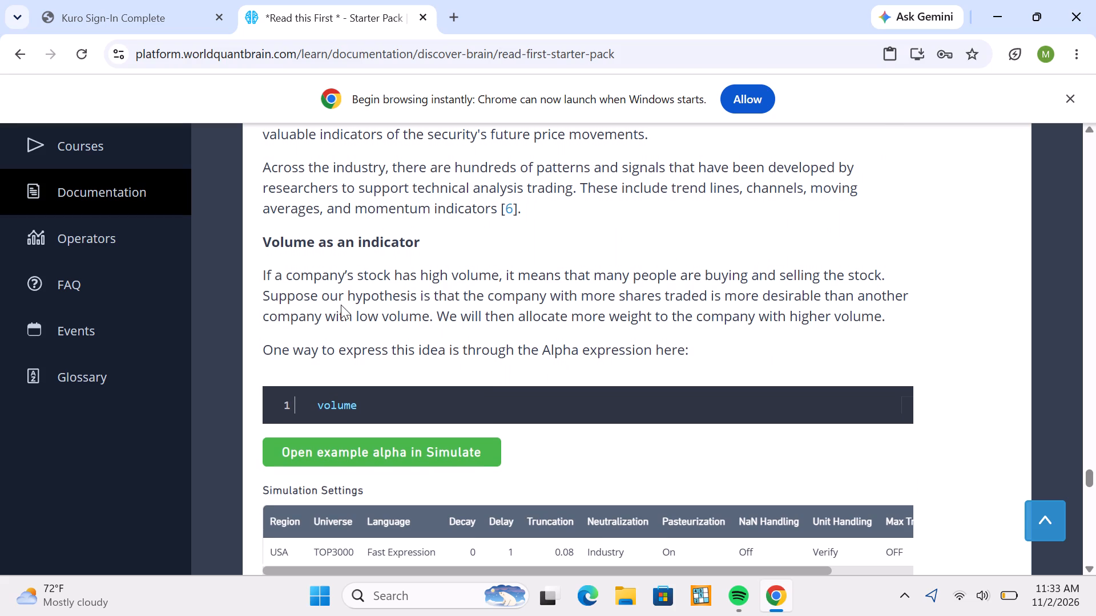
pyautogui.scroll(-2, 341, 305)
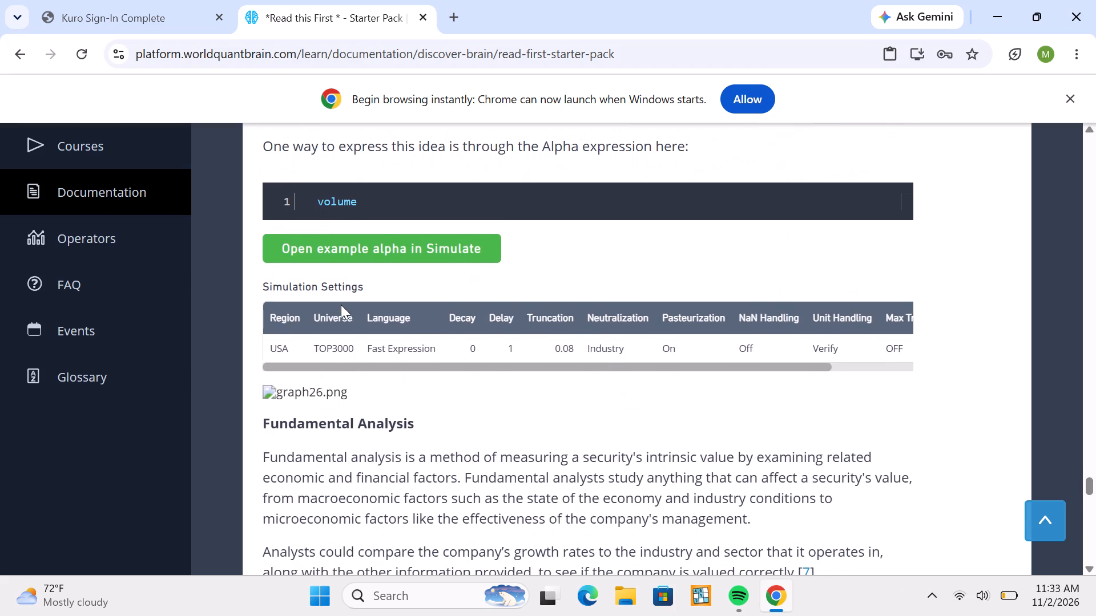
pyautogui.scroll(-1, 341, 305)
pyautogui.scroll(1, 341, 305)
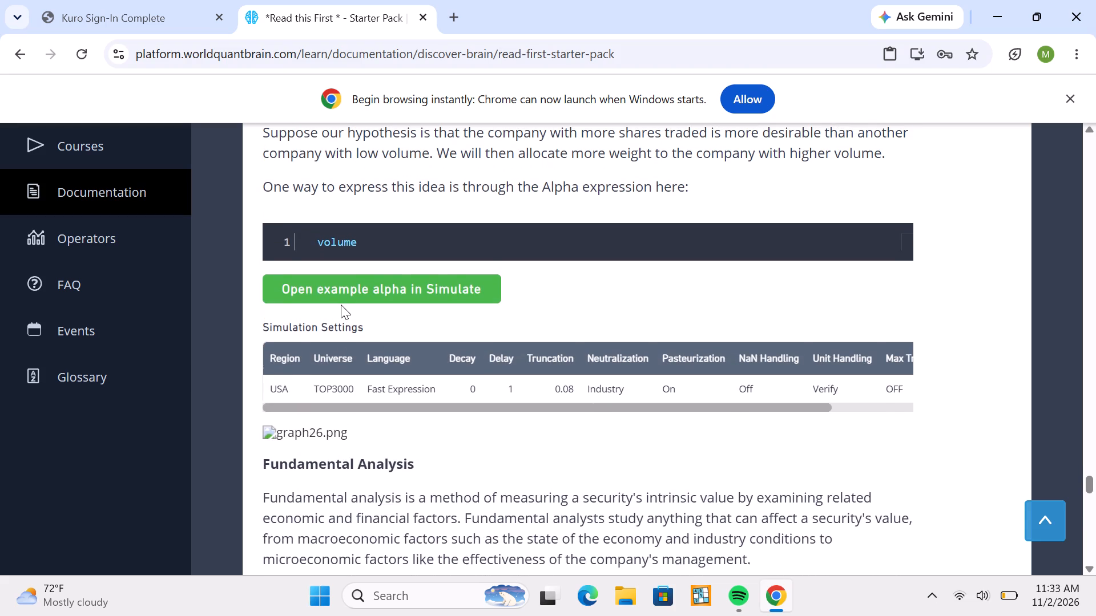
# Read the Fundamental Analysis part, covering the Inventory Turnover ratio, its Alpha expression, simulation settings and PnL chart.
pyautogui.scroll(-3, 341, 305)
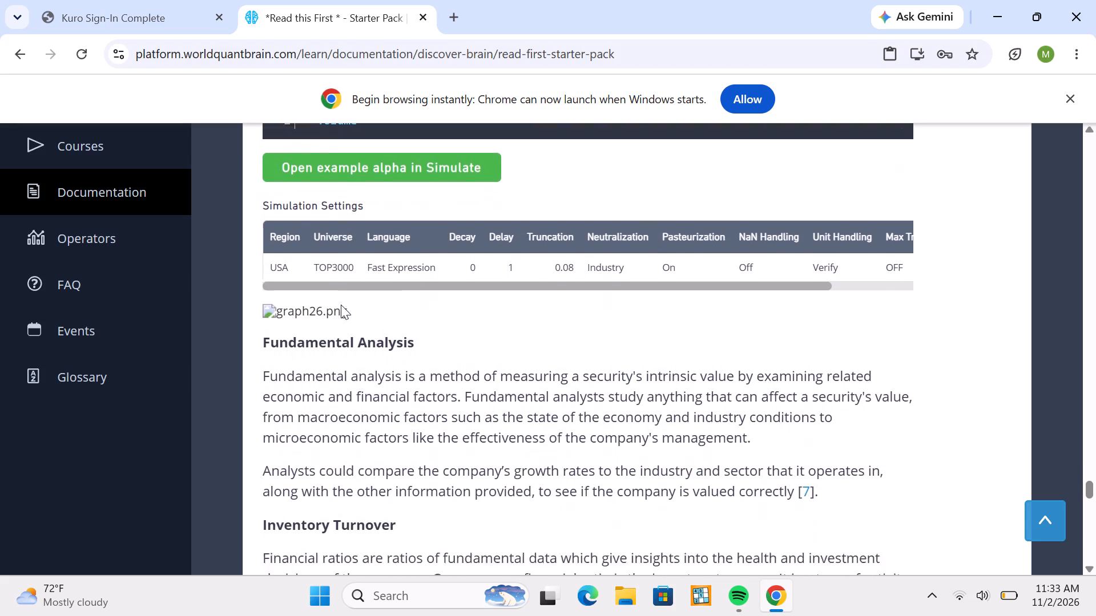
pyautogui.scroll(-4, 341, 305)
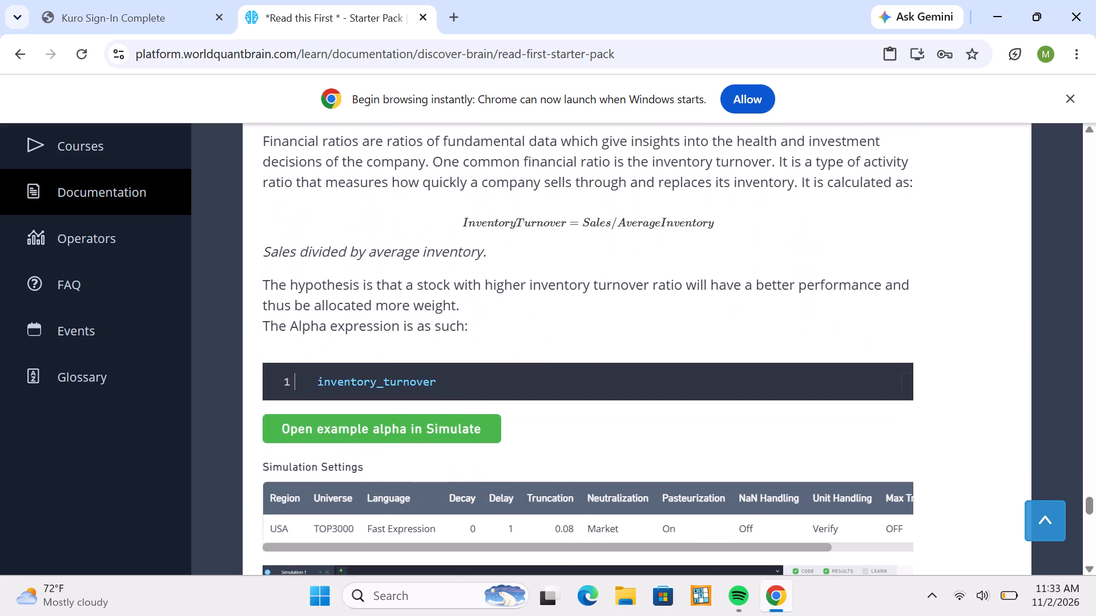
pyautogui.scroll(-3, 341, 305)
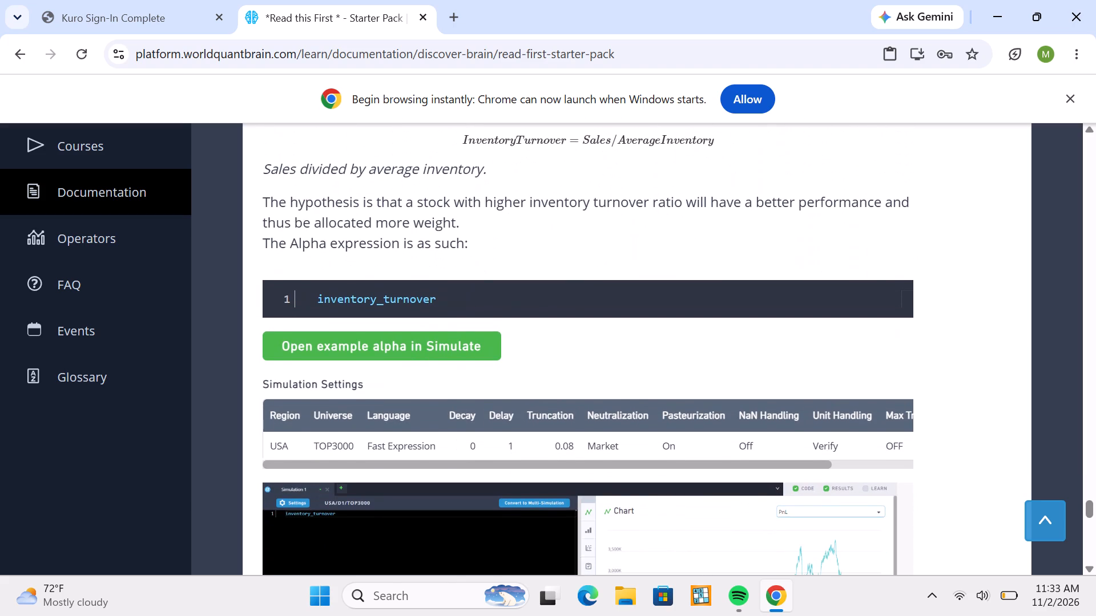
pyautogui.scroll(-1, 341, 305)
pyautogui.scroll(-3, 424, 483)
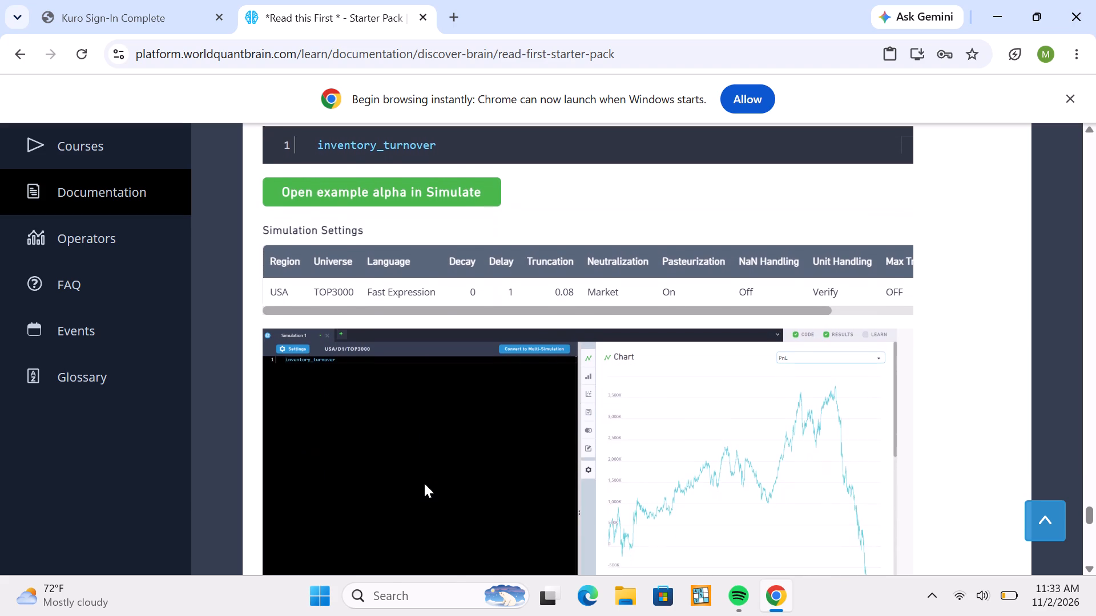
pyautogui.scroll(-3, 424, 483)
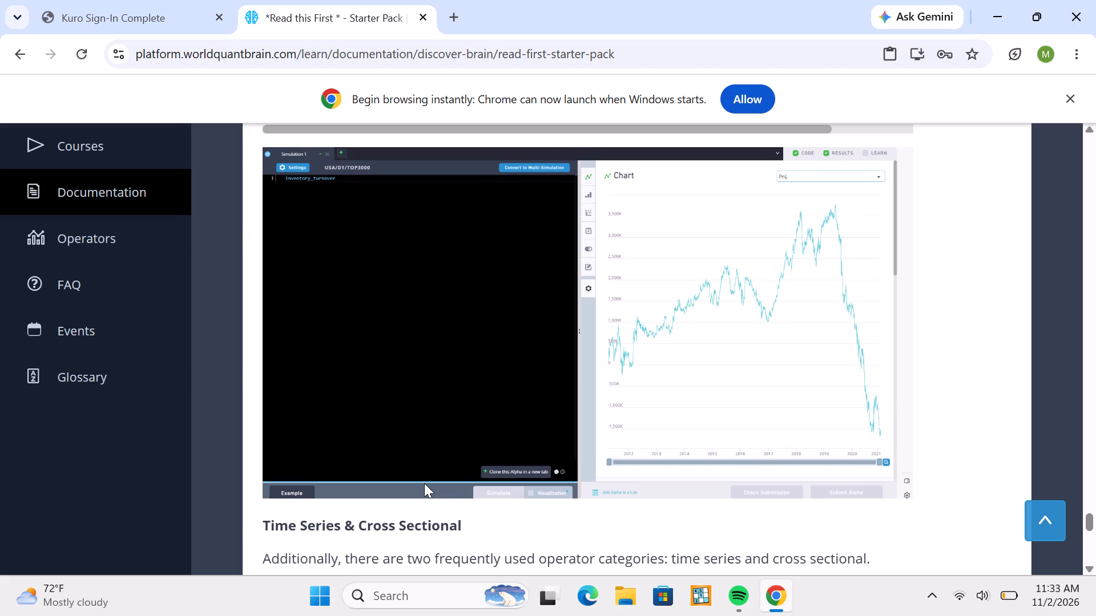
pyautogui.scroll(-1, 424, 483)
# Return to the inventory_turnover example alpha and open it in Simulate.
pyautogui.scroll(1, 424, 483)
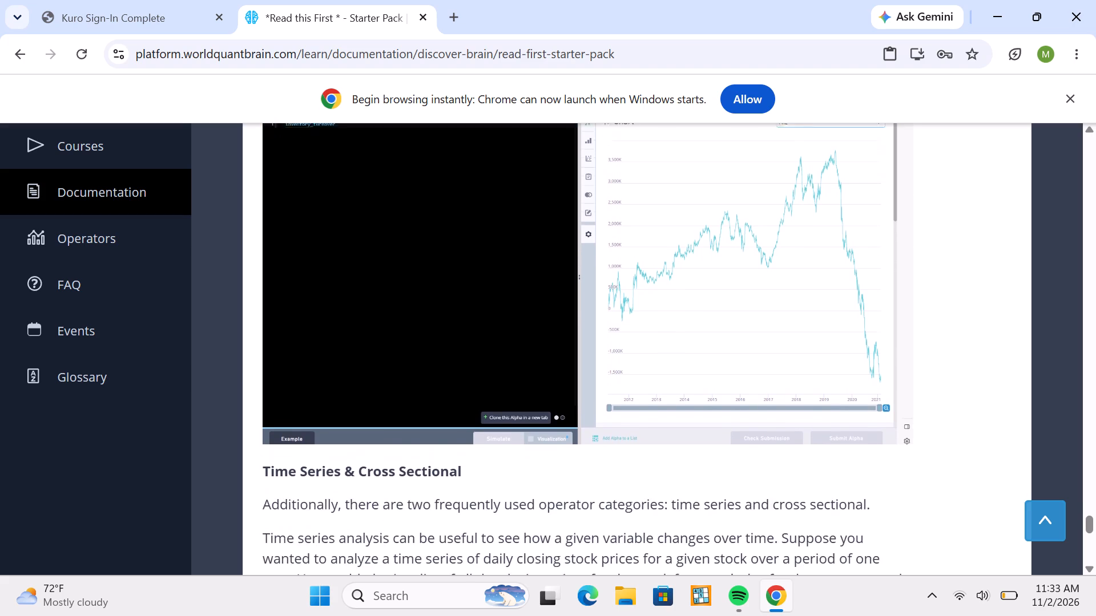
pyautogui.scroll(3, 424, 483)
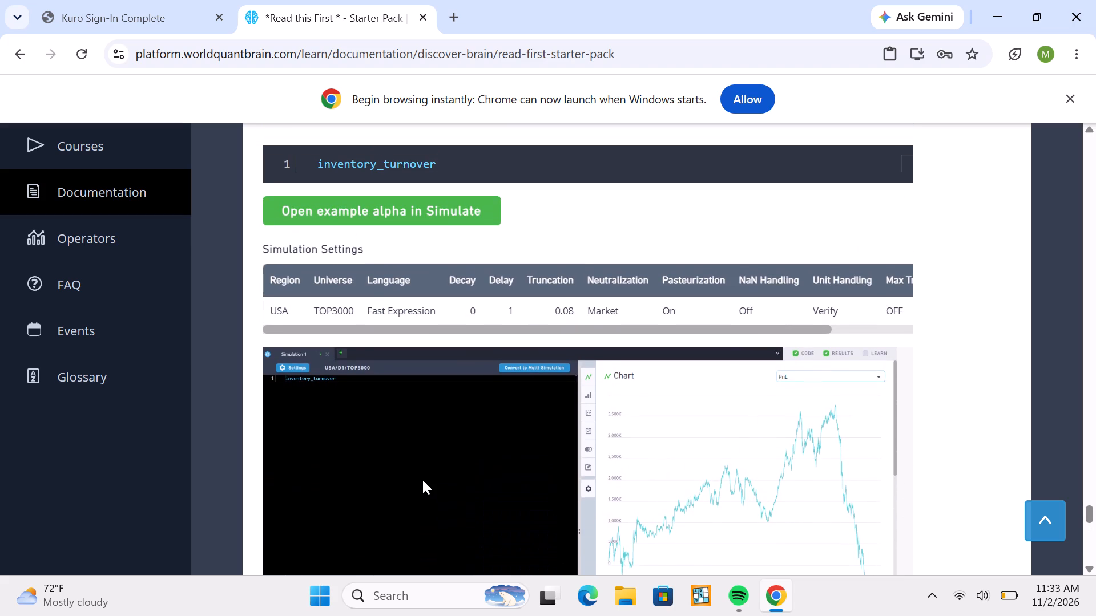
pyautogui.click(370, 206)
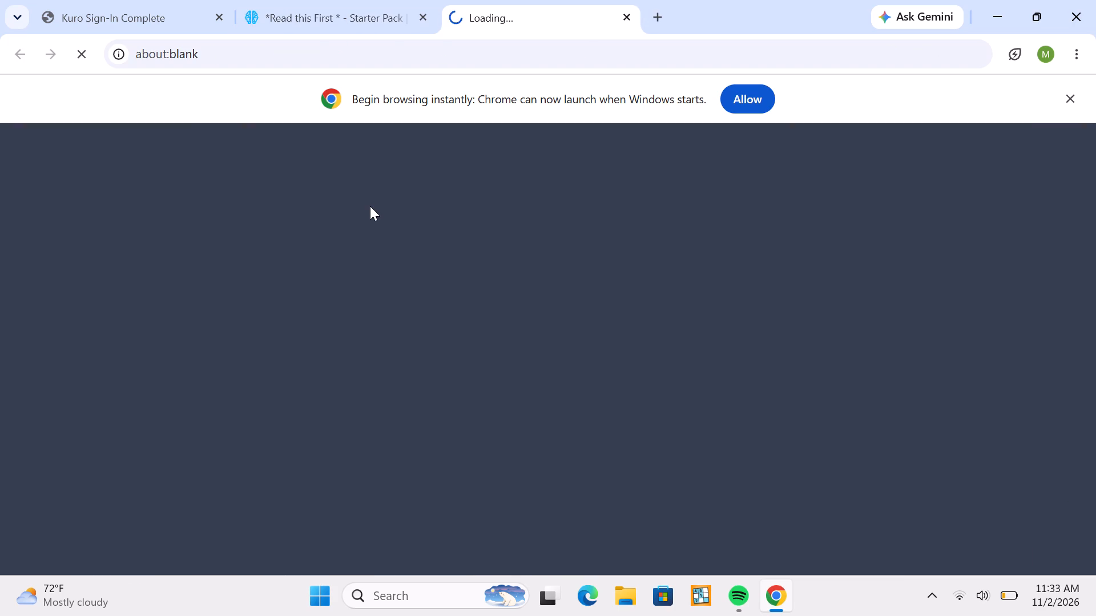
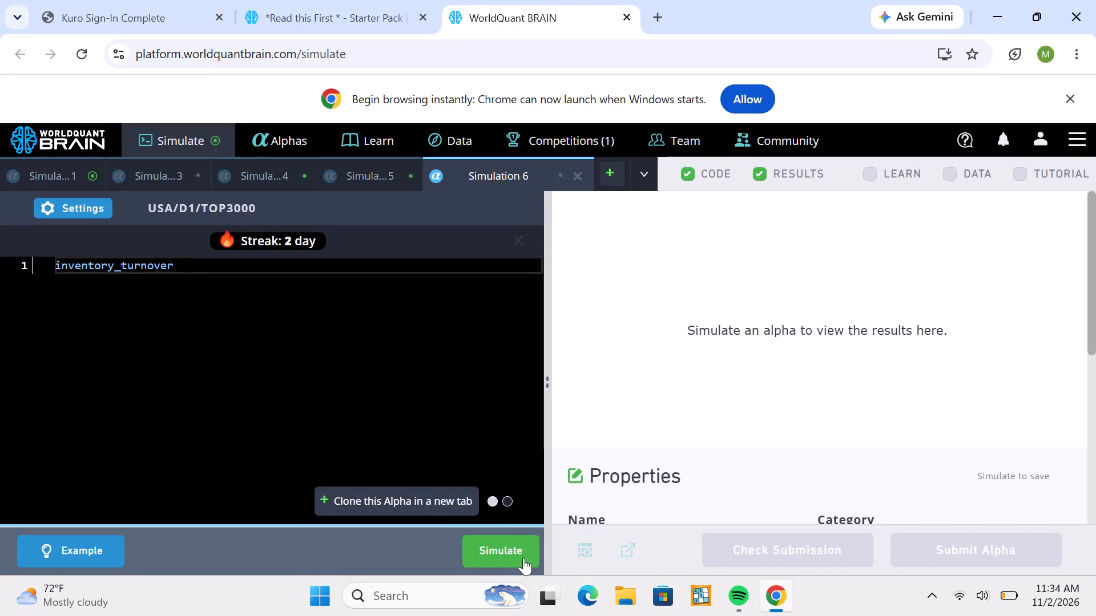
# Run the simulation of the inventory_turnover alpha with the USA/D1/TOP3000 settings.
pyautogui.click(513, 541)
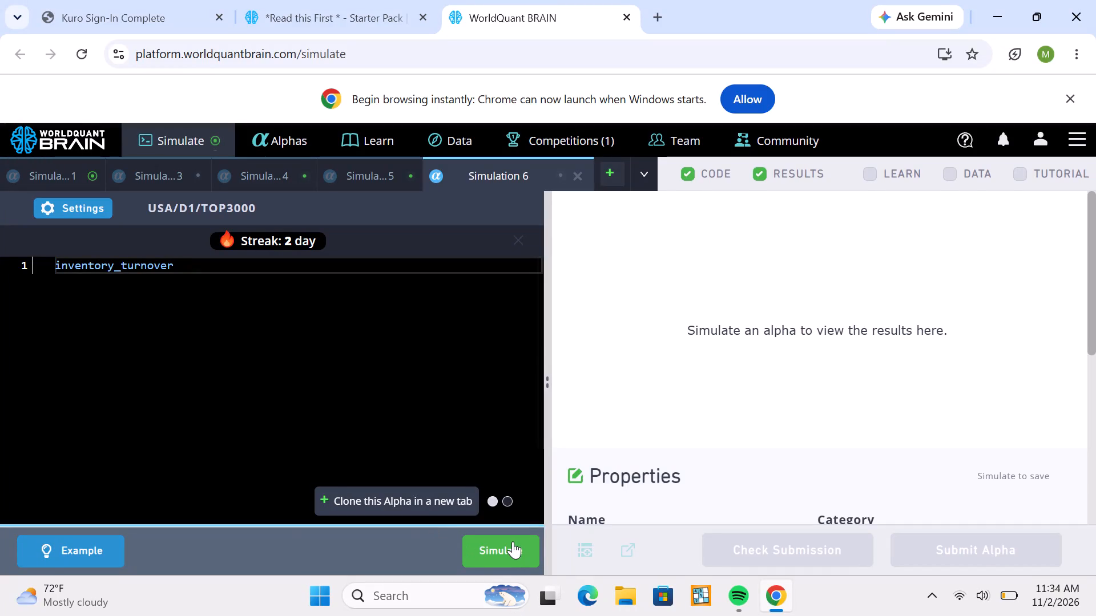
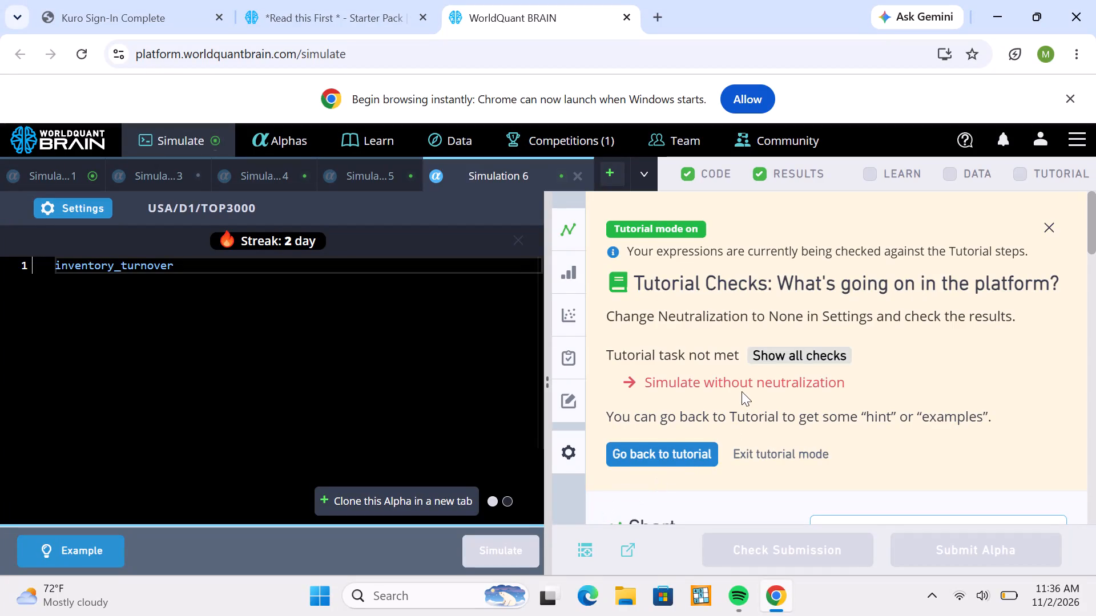
# Review the inventory_turnover simulation results, examining the performance chart and the IS Summary aggregate data.
pyautogui.scroll(-6, 742, 391)
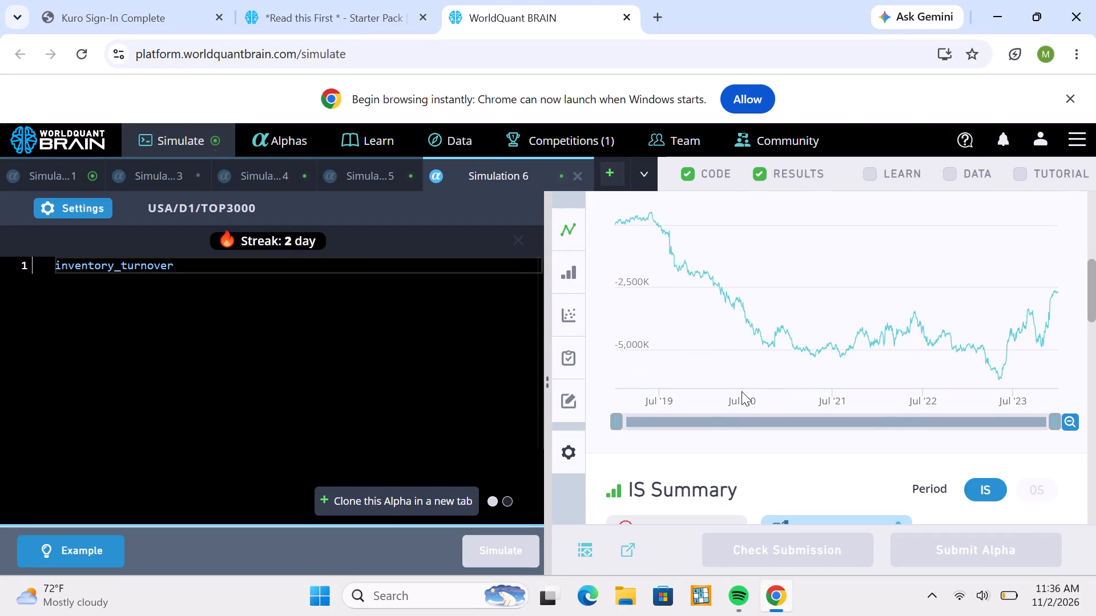
pyautogui.scroll(-1, 742, 391)
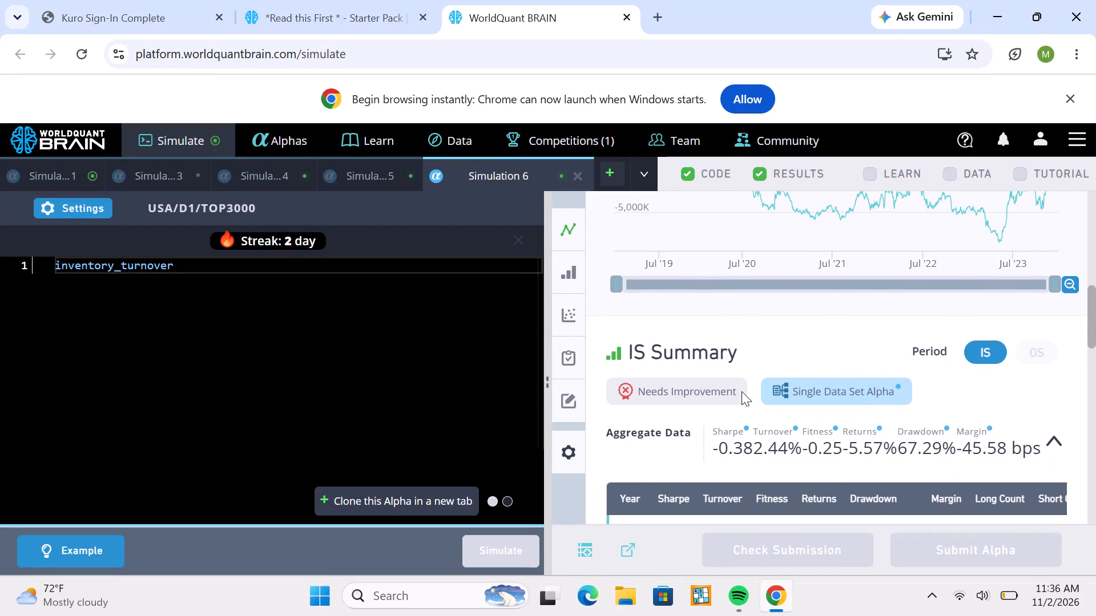
pyautogui.scroll(-1, 742, 391)
pyautogui.scroll(1, 353, 366)
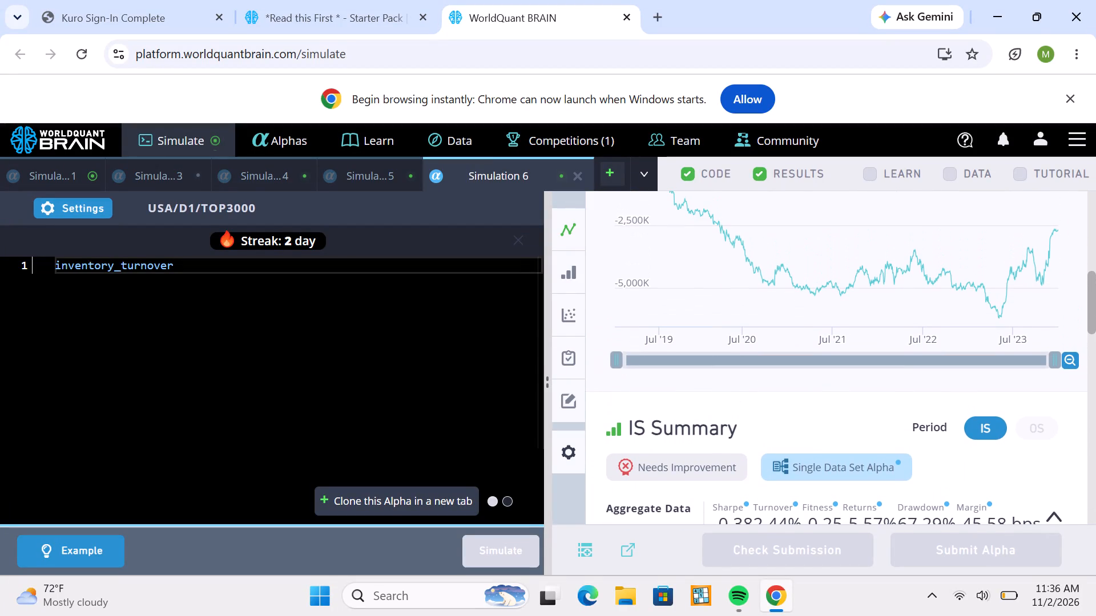
pyautogui.scroll(1, 353, 366)
pyautogui.scroll(2, 131, 262)
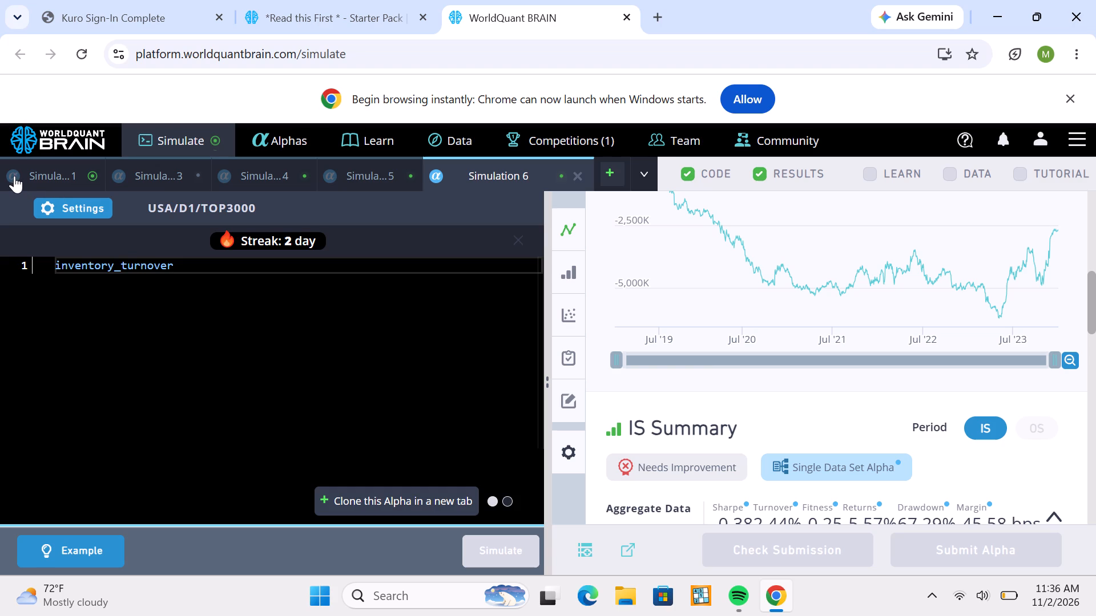
# Apply Industry neutralization and a decay of 4 in the Simulation 6 settings.
pyautogui.click(57, 206)
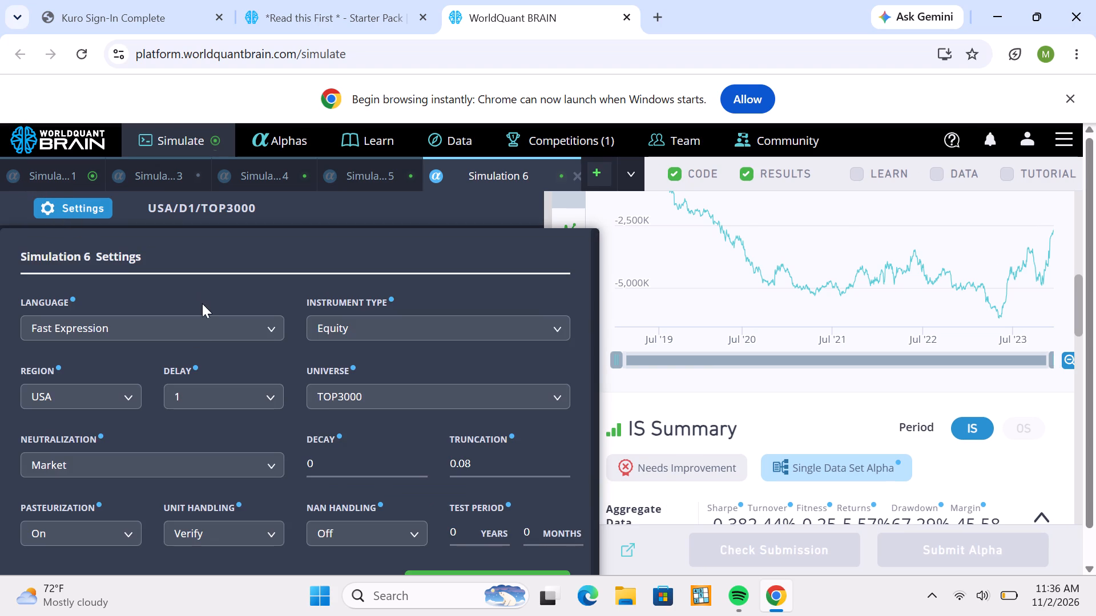
pyautogui.click(276, 460)
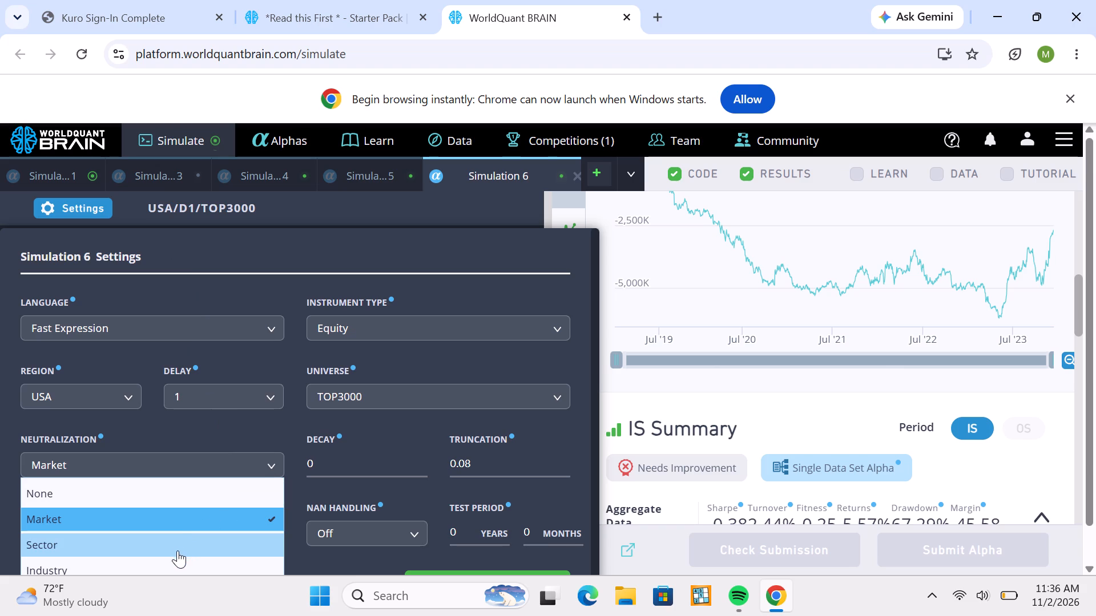
pyautogui.click(168, 562)
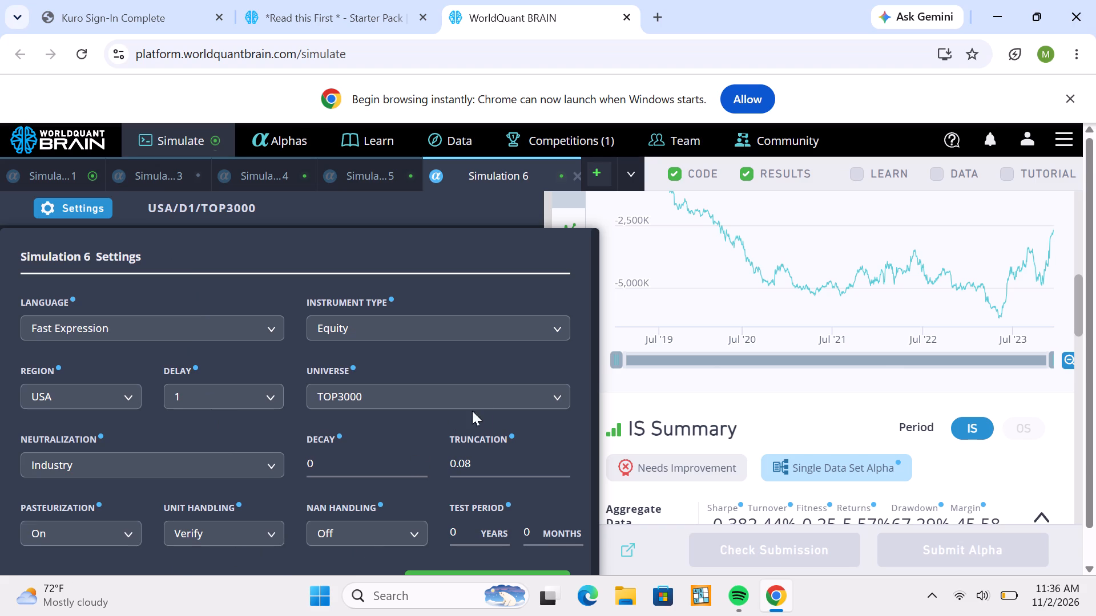
pyautogui.doubleClick(422, 461)
pyautogui.click(422, 461)
pyautogui.click(422, 461)
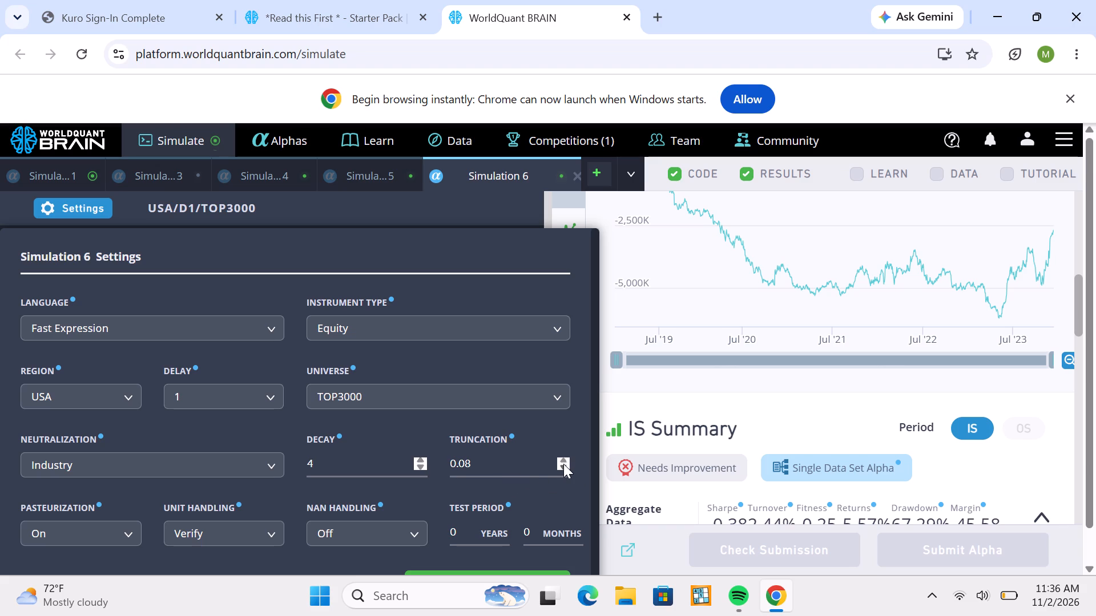
pyautogui.scroll(-2, 524, 498)
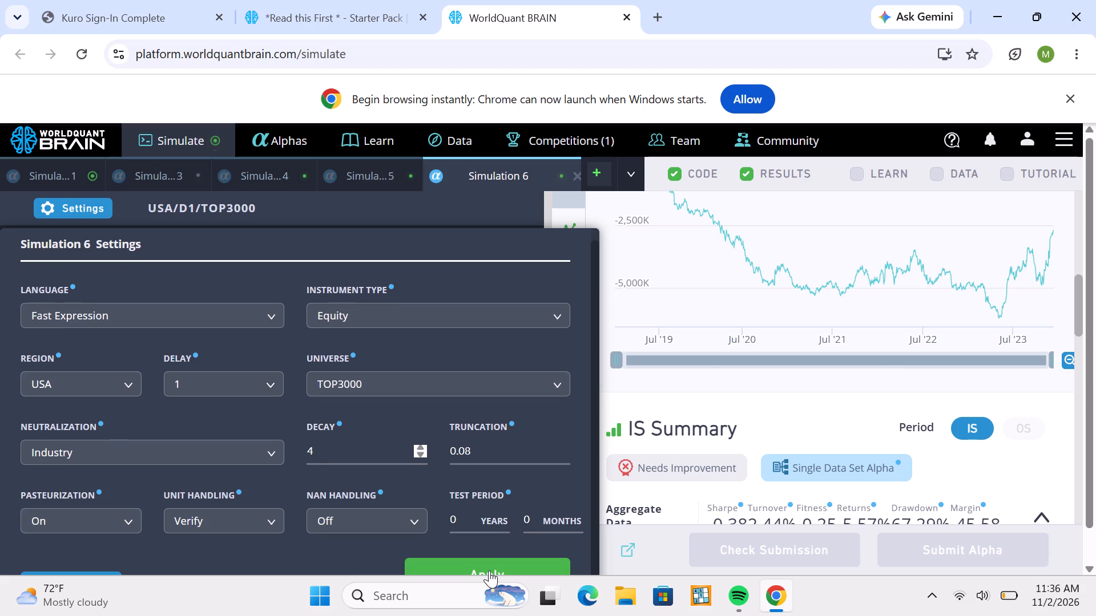
pyautogui.click(489, 570)
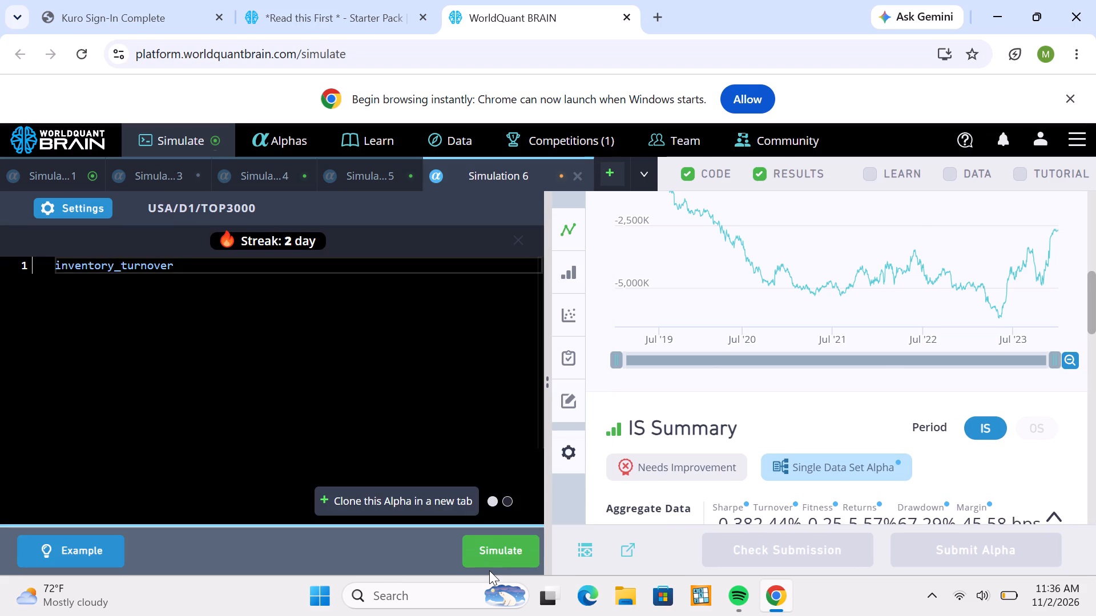
# Run the inventory_turnover simulation again with the updated settings.
pyautogui.click(498, 549)
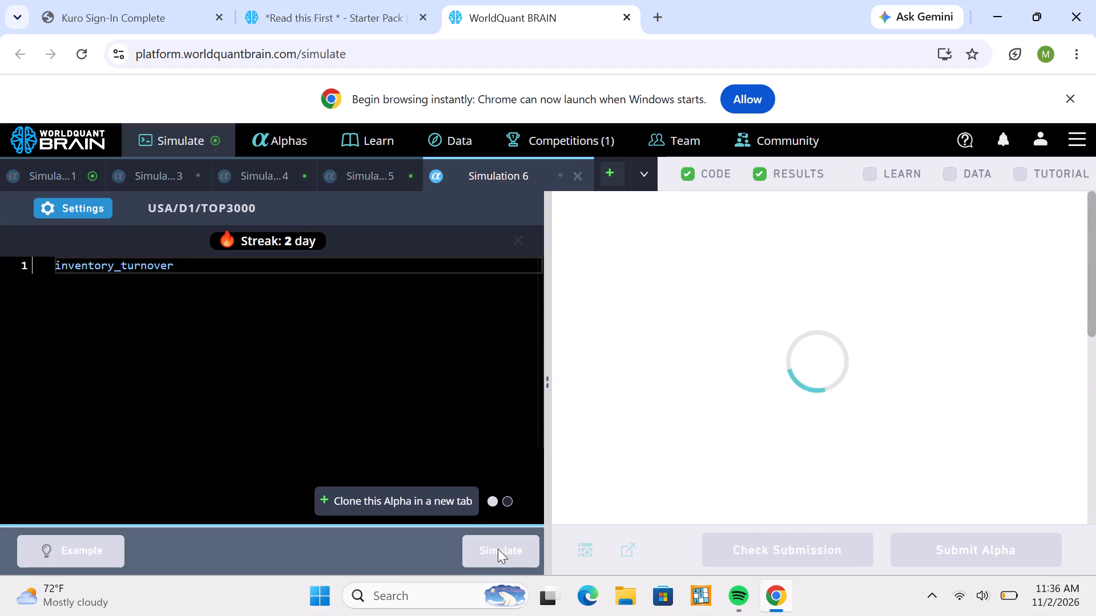
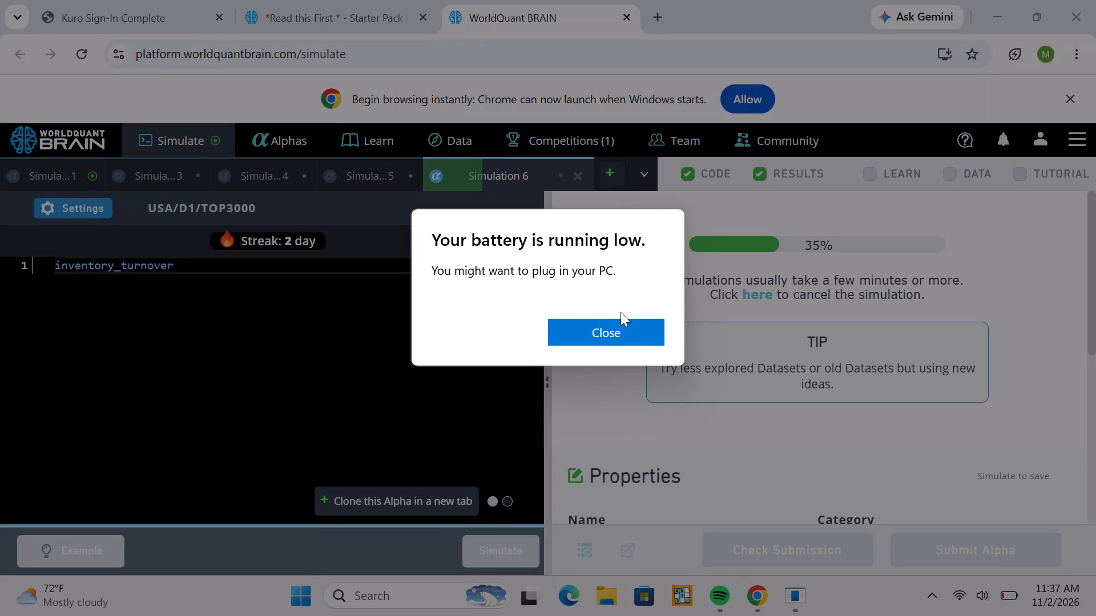
# Dismiss the low-battery notification covering the running inventory_turnover simulation.
pyautogui.click(612, 327)
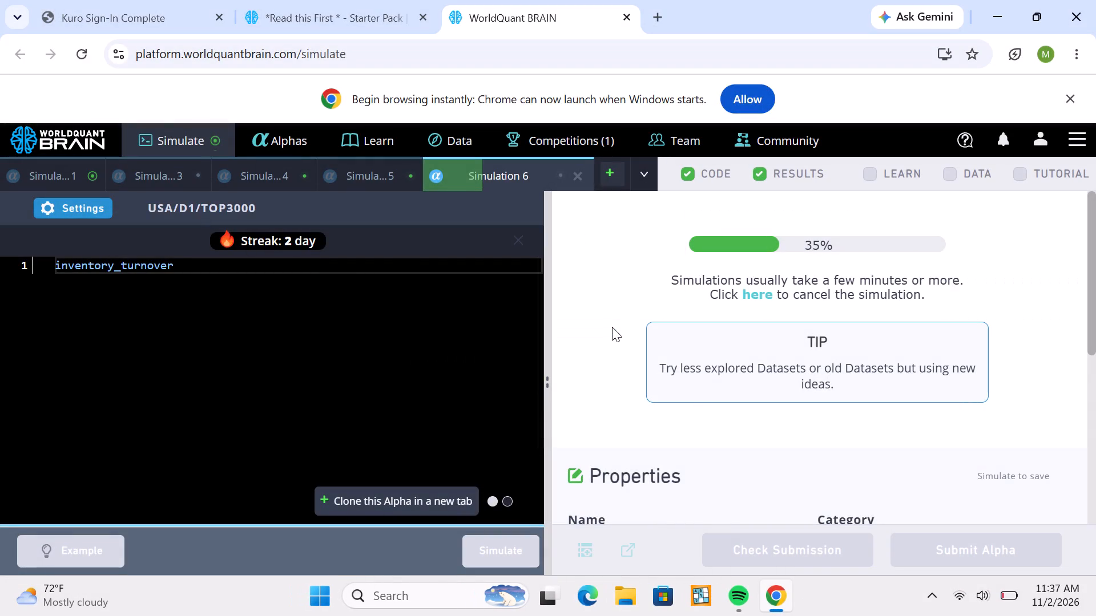
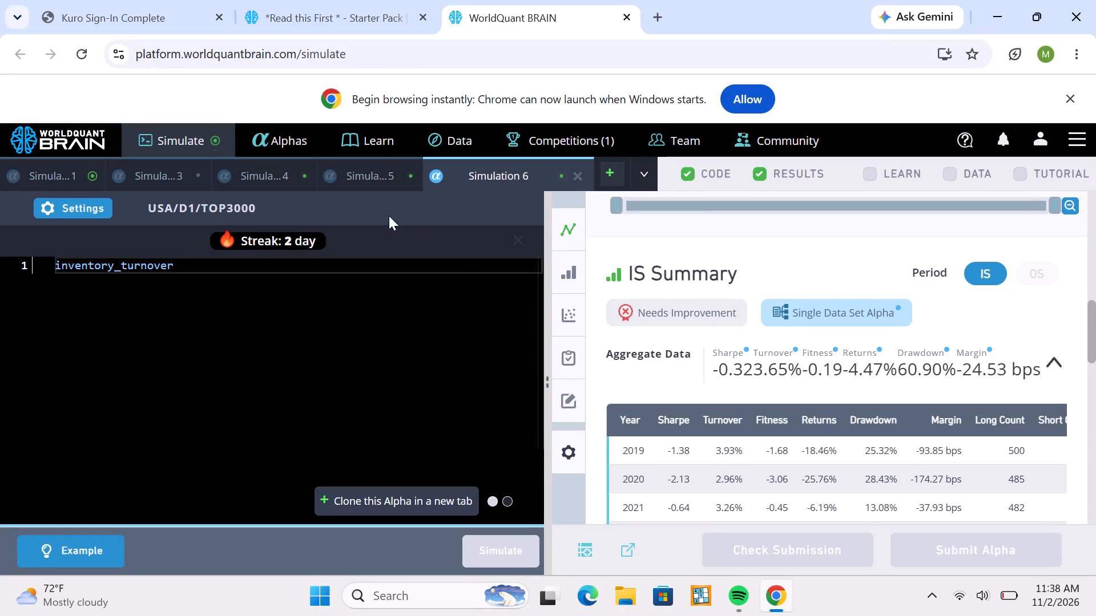
# Open the Learn section's Courses page and look through the available video courses.
pyautogui.click(380, 140)
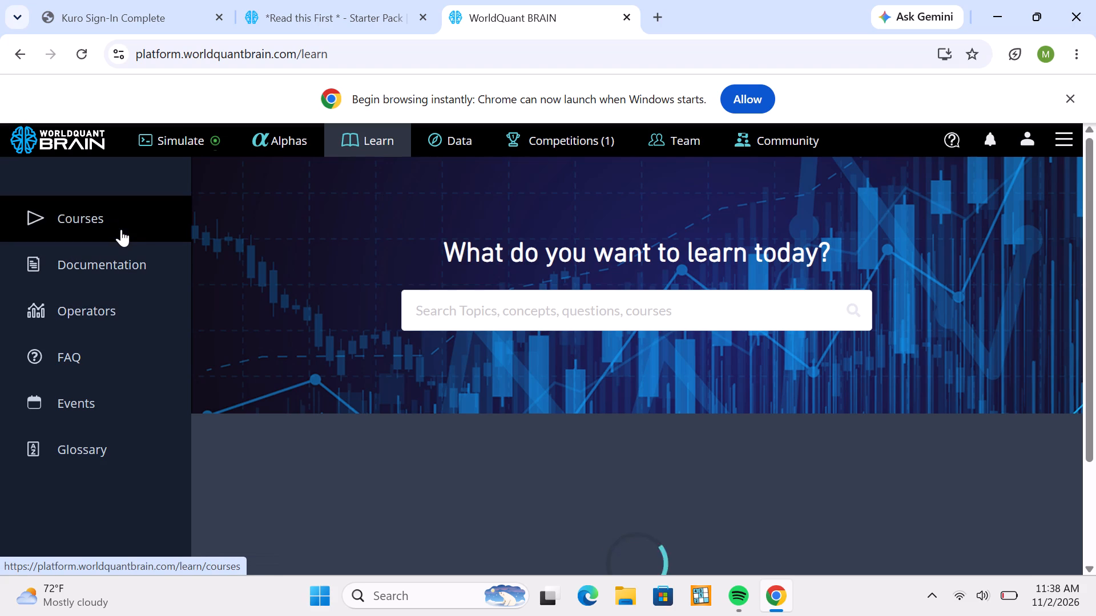
pyautogui.click(120, 226)
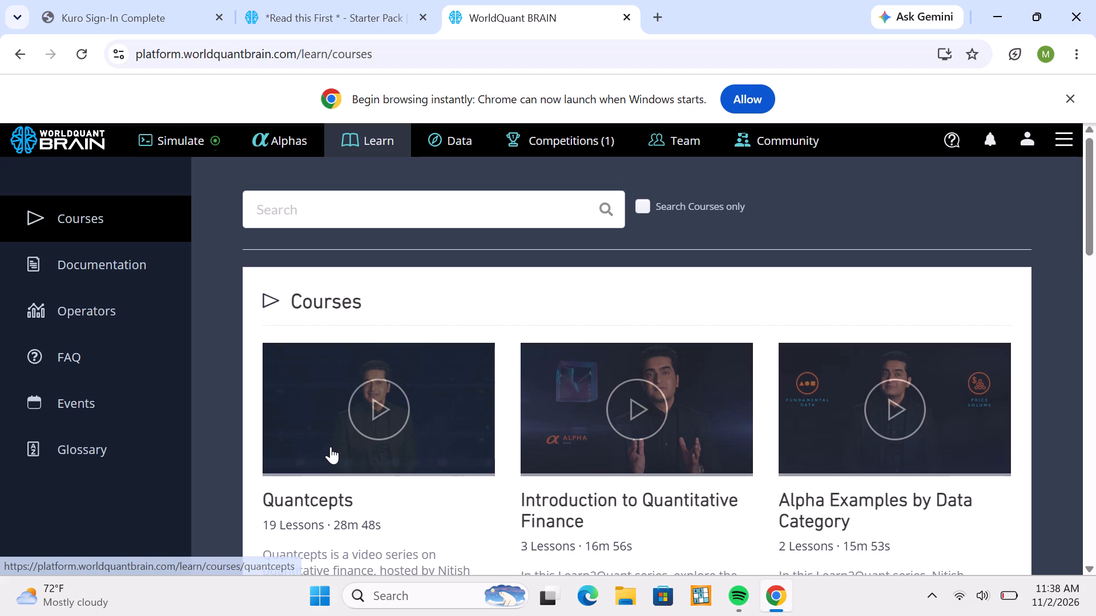
pyautogui.scroll(-1, 331, 447)
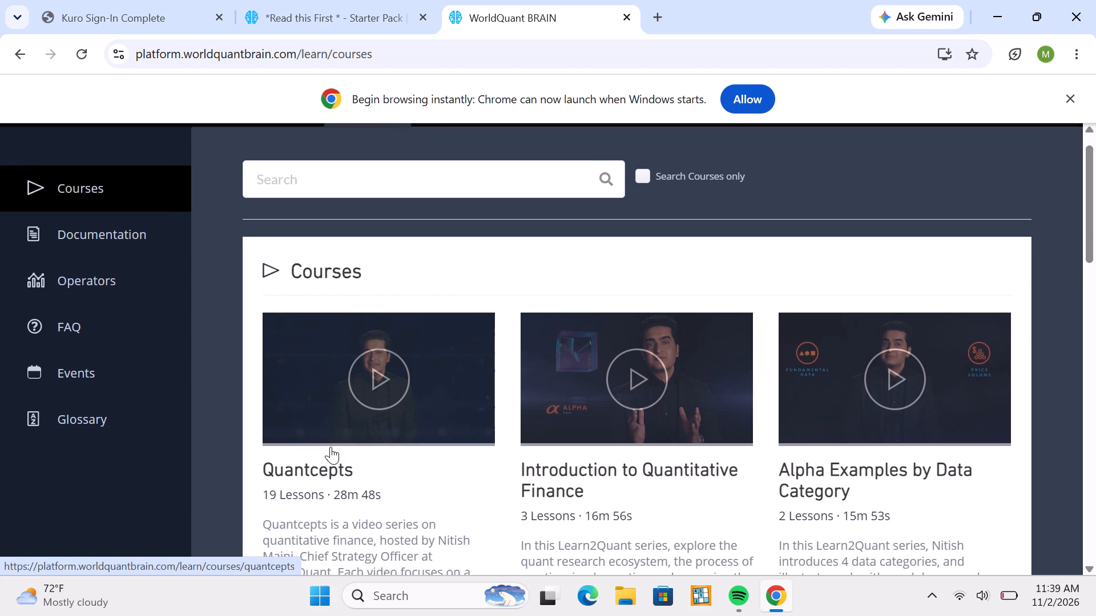
pyautogui.scroll(-5, 331, 447)
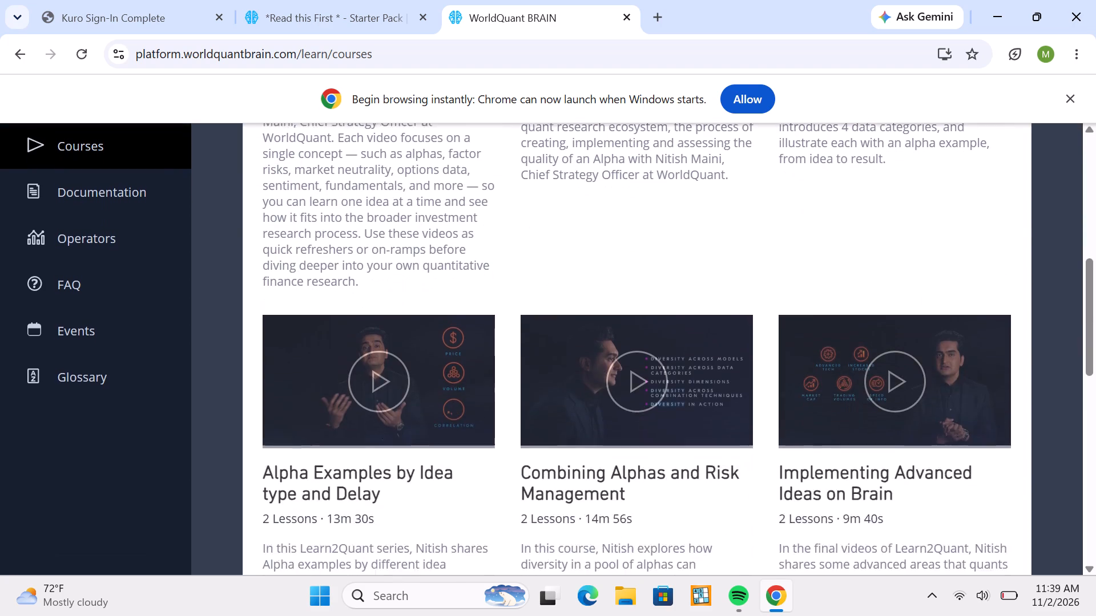
pyautogui.scroll(4, 331, 447)
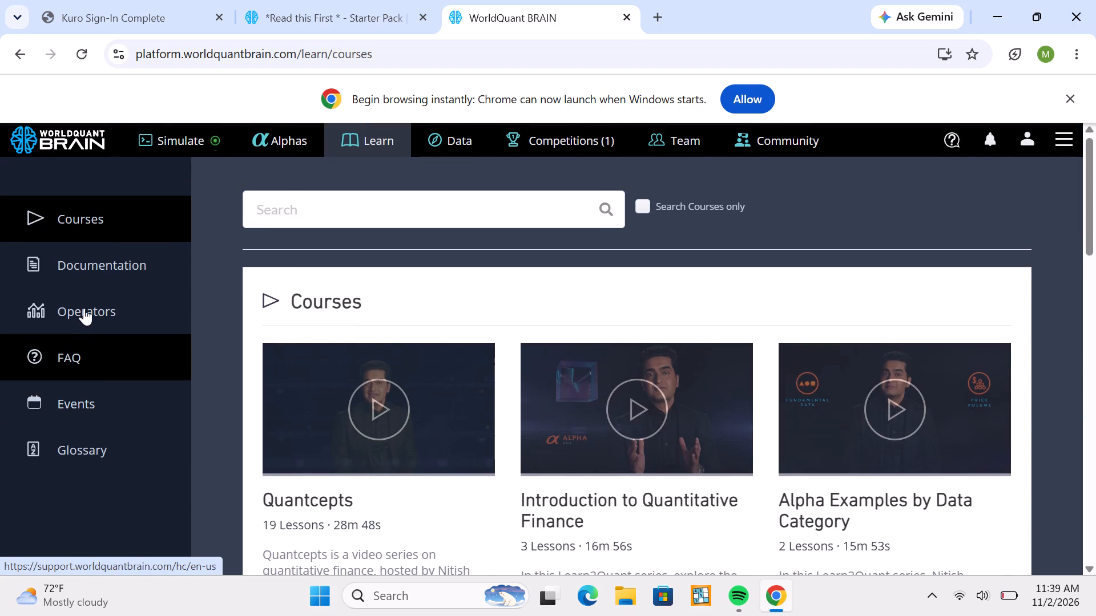
# Open the "10 Steps to Start on BRAIN" article from the Discover BRAIN documentation and read its list of steps.
pyautogui.click(99, 267)
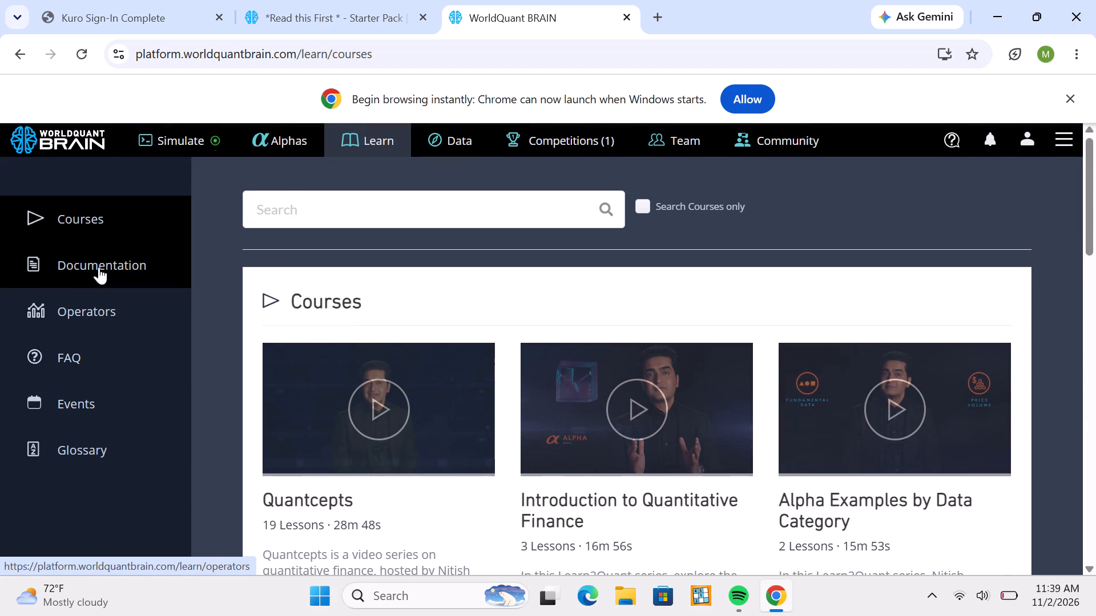
pyautogui.scroll(-1, 99, 267)
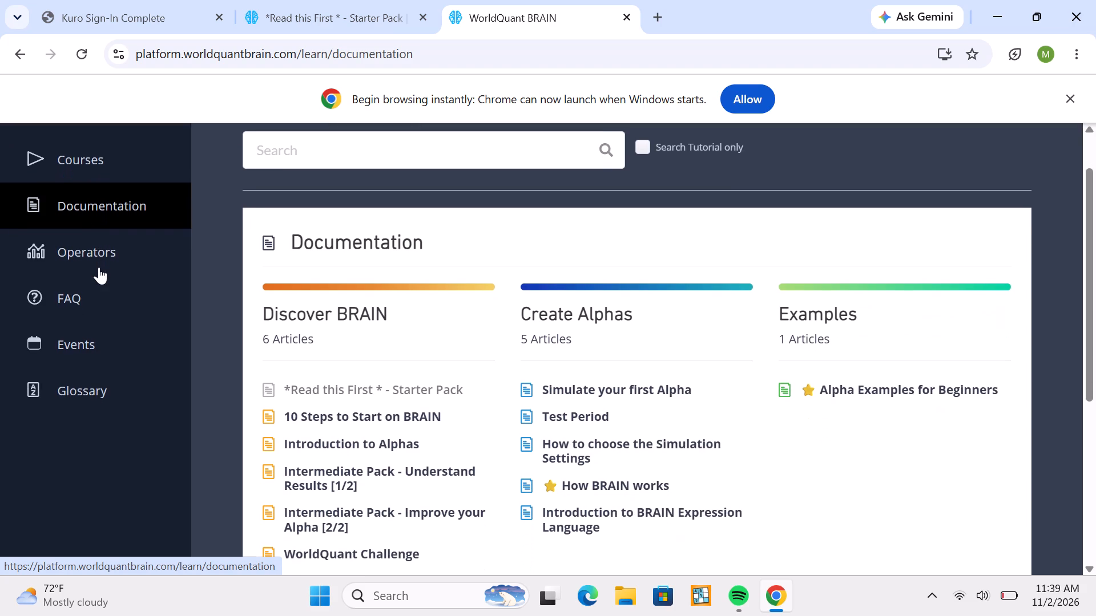
pyautogui.scroll(-1, 363, 368)
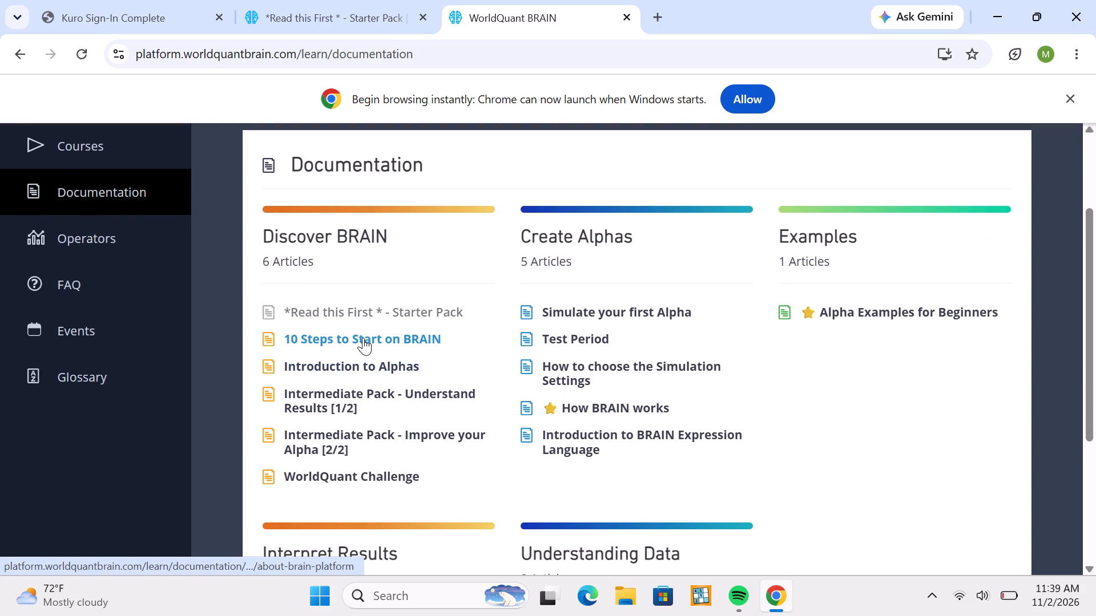
pyautogui.click(363, 338)
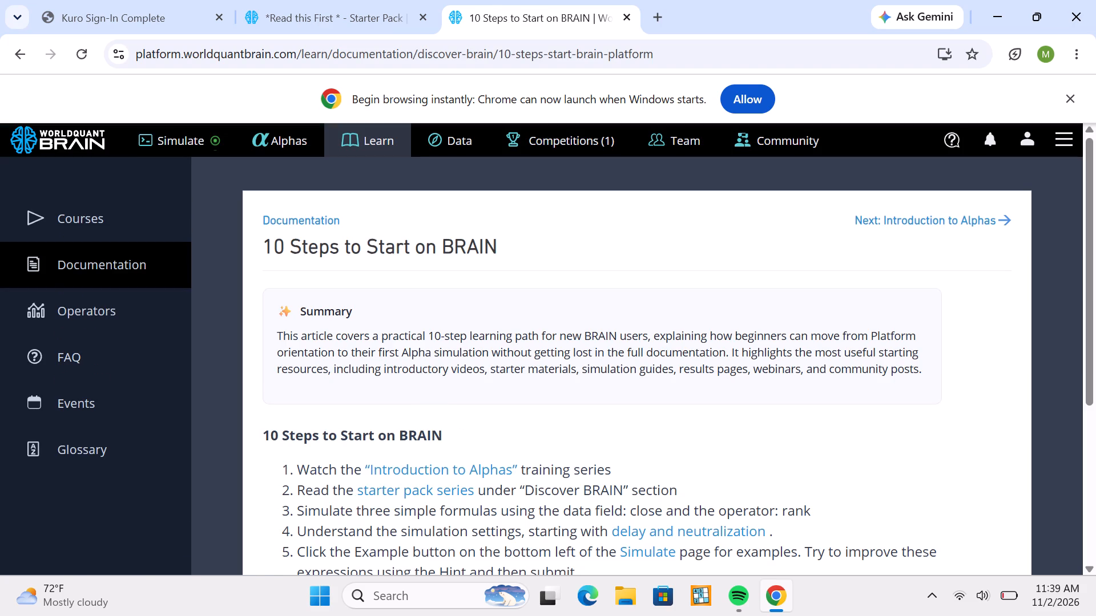
pyautogui.scroll(-2, 508, 499)
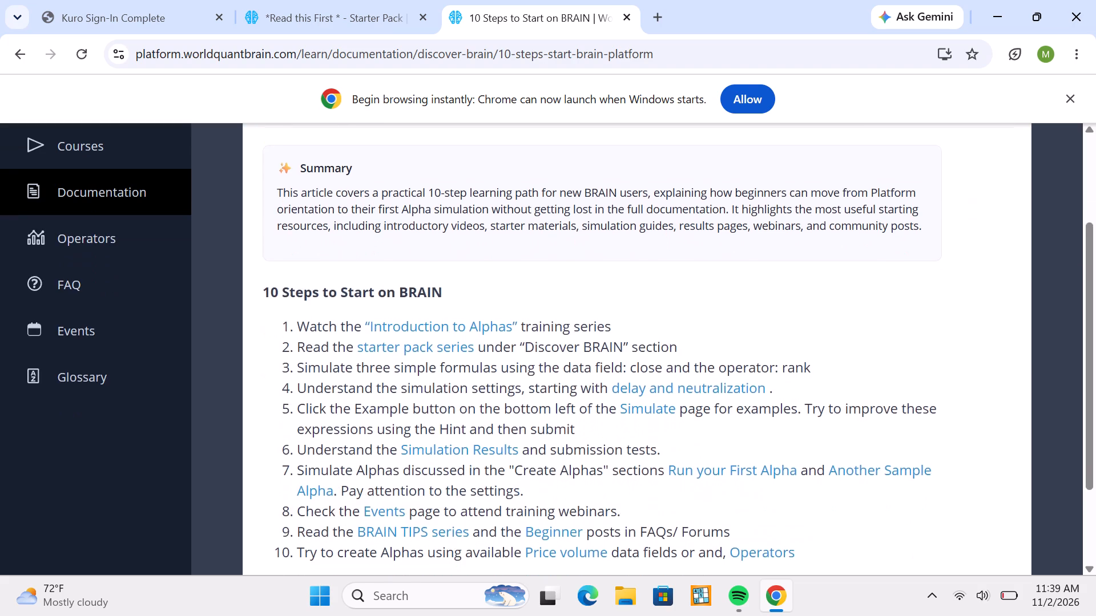
pyautogui.scroll(-5, 508, 499)
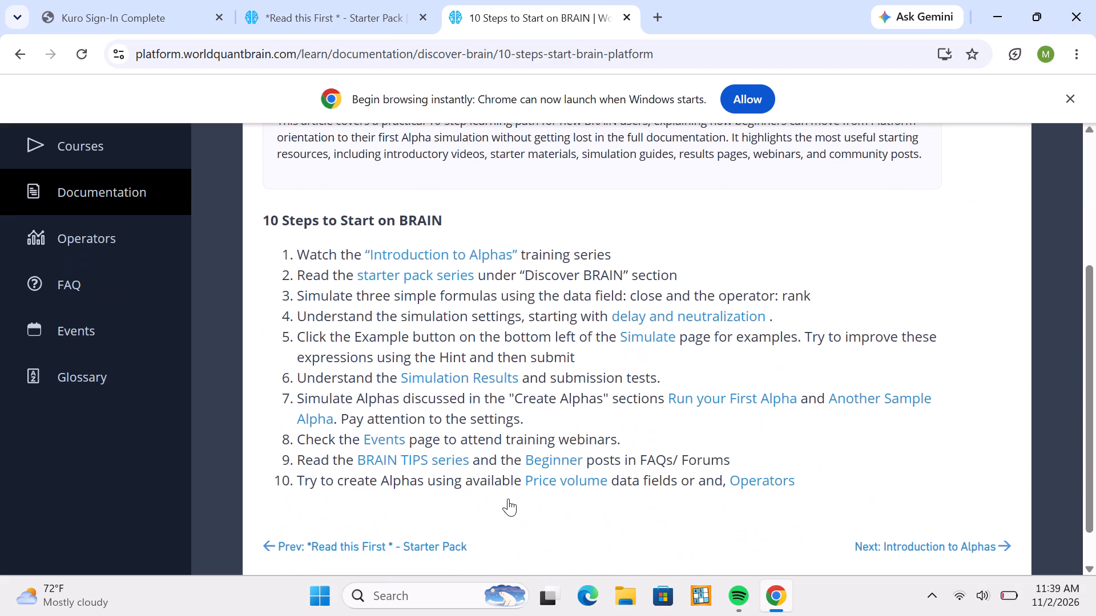
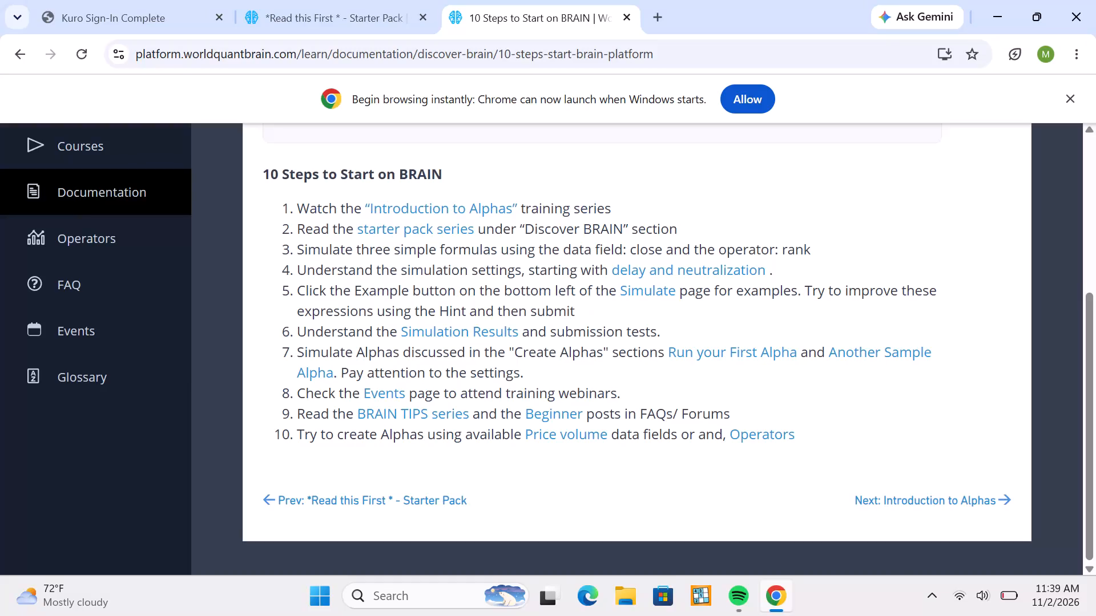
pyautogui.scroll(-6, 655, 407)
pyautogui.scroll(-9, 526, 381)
# Open the "Introduction to Alphas" article and read through its sections on the Alpha lifecycle, weights and BRAIN.
pyautogui.click(926, 501)
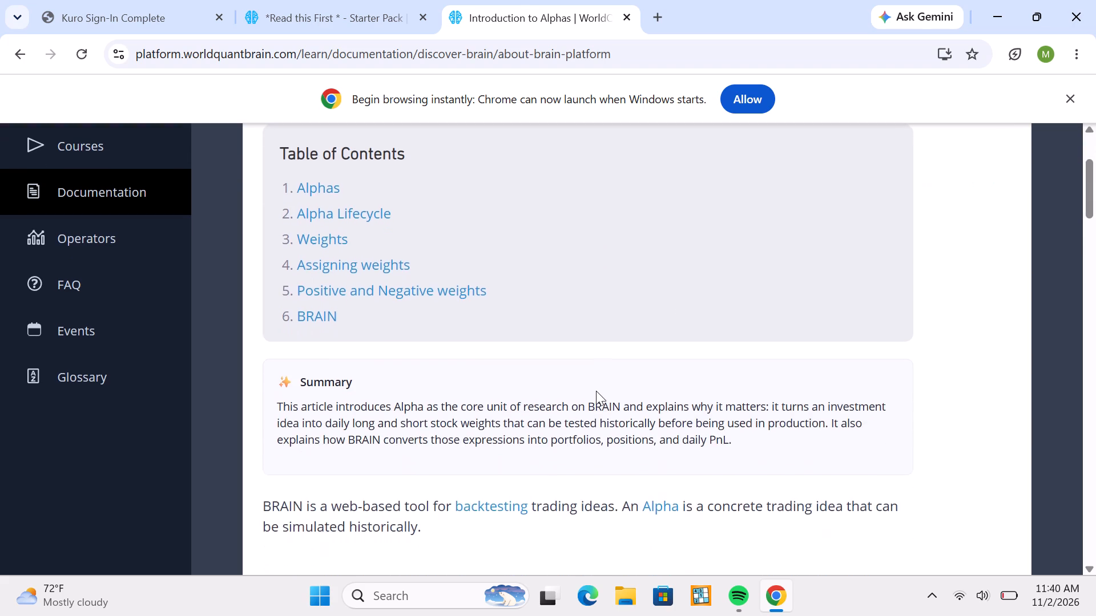
pyautogui.scroll(-7, 596, 391)
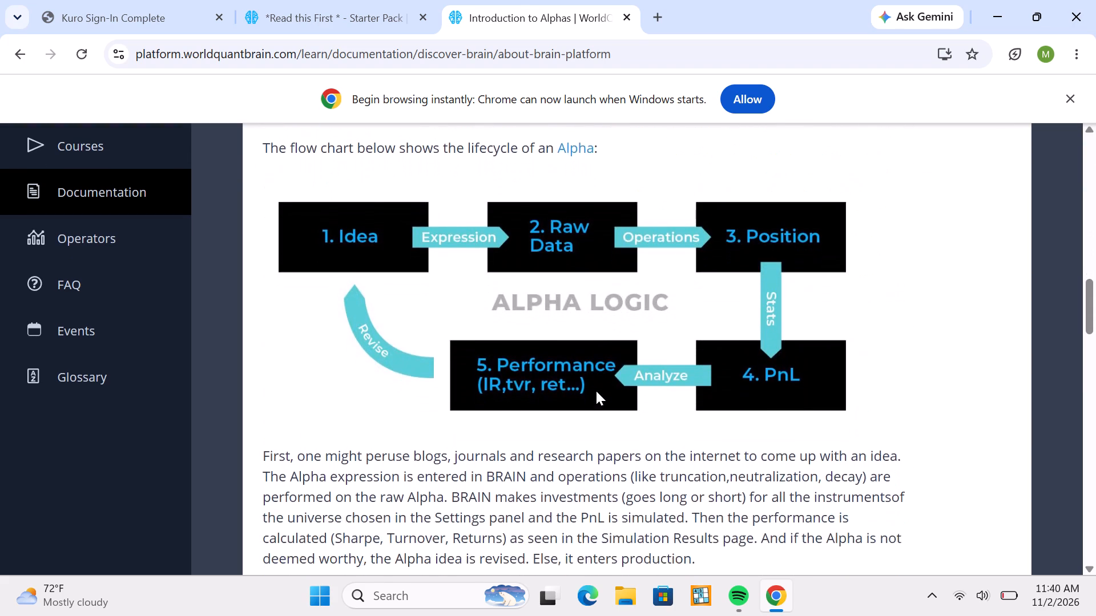
pyautogui.scroll(-6, 596, 391)
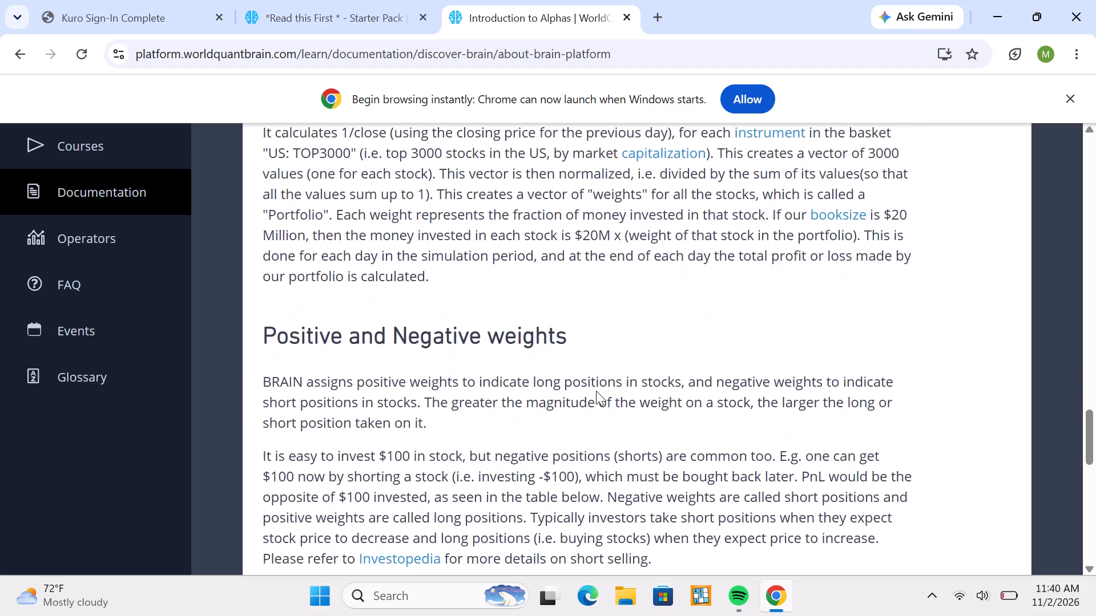
pyautogui.scroll(-4, 596, 391)
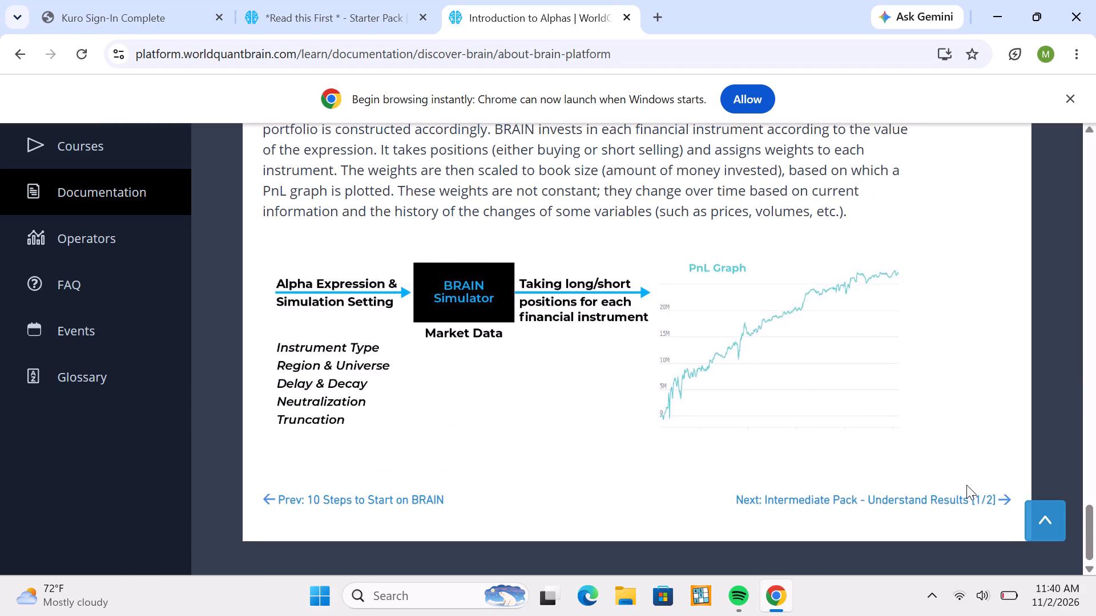
# Open "Intermediate Pack - Understand Results [1/2]" and read its guidance on performance metrics, passing the IS stage and common error messages.
pyautogui.click(958, 500)
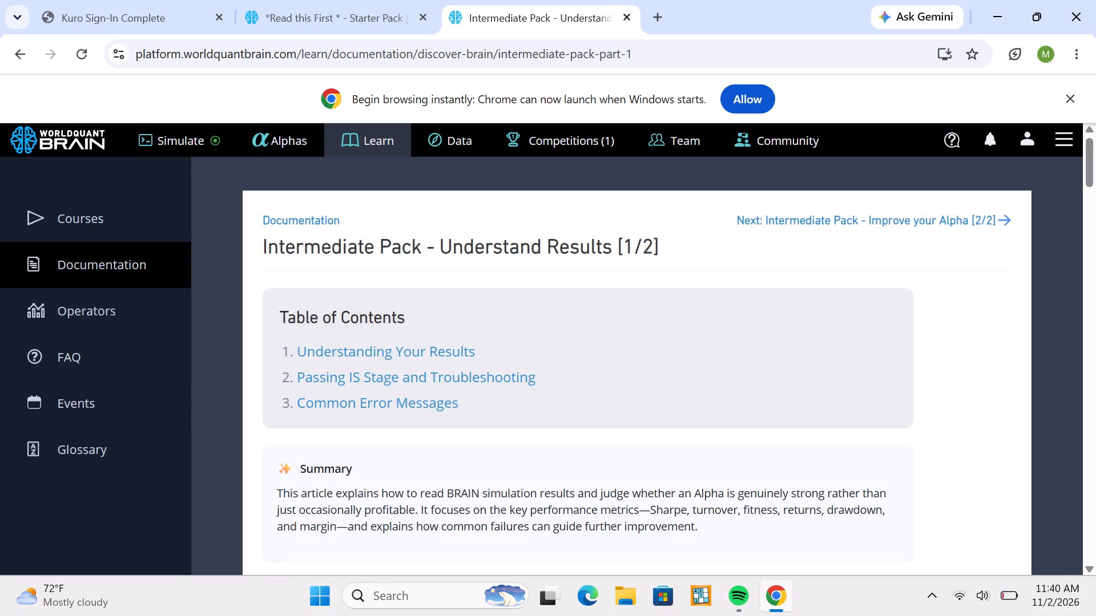
pyautogui.scroll(-2, 695, 486)
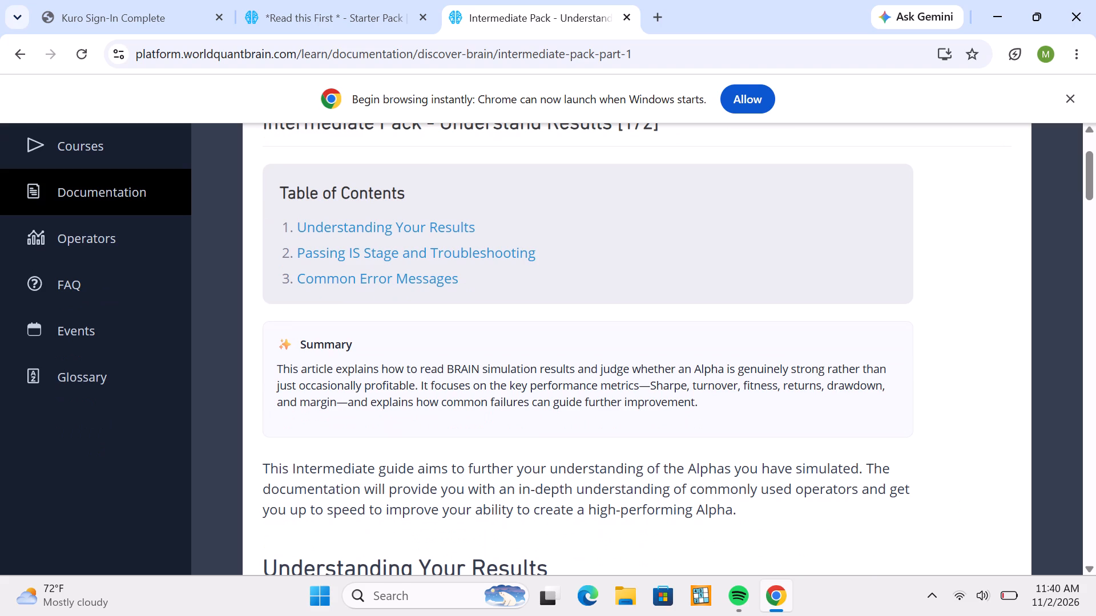
pyautogui.scroll(-5, 695, 486)
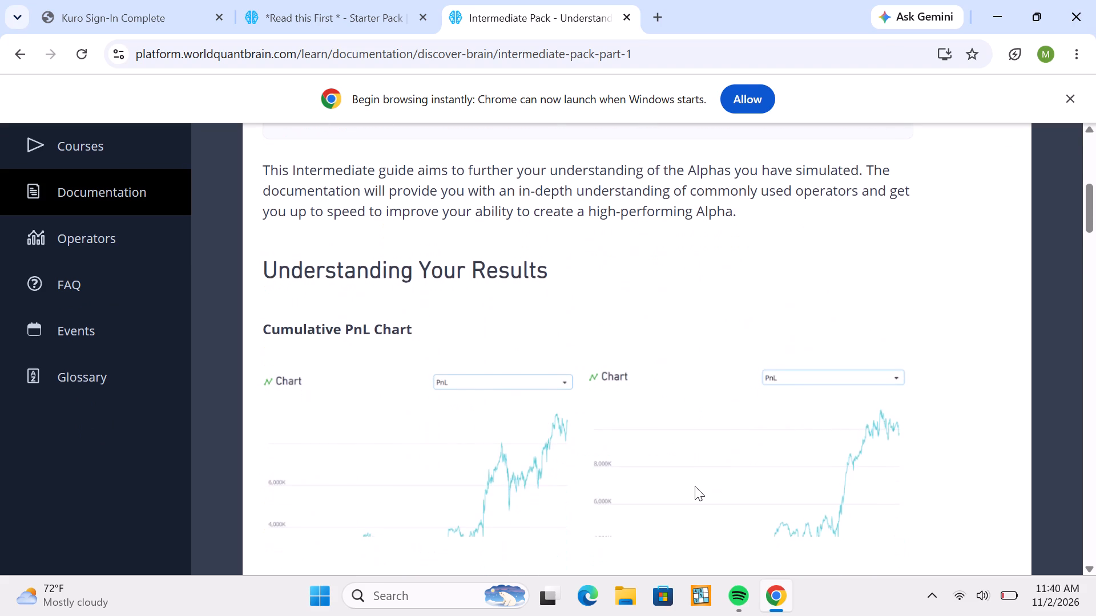
pyautogui.scroll(-4, 695, 486)
pyautogui.scroll(1, 695, 486)
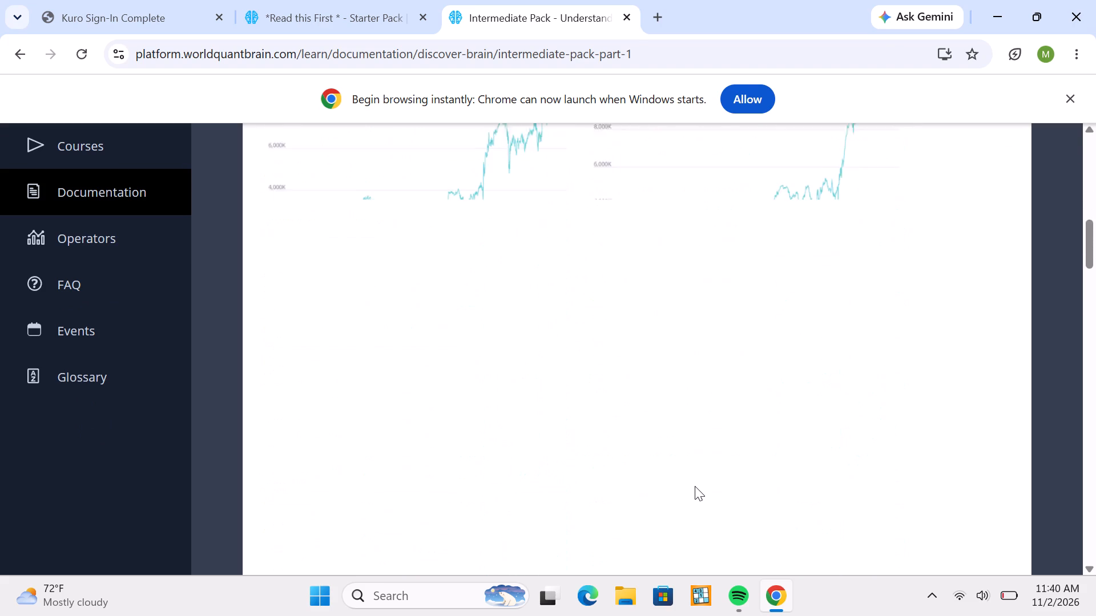
pyautogui.scroll(1, 695, 486)
pyautogui.scroll(-3, 695, 486)
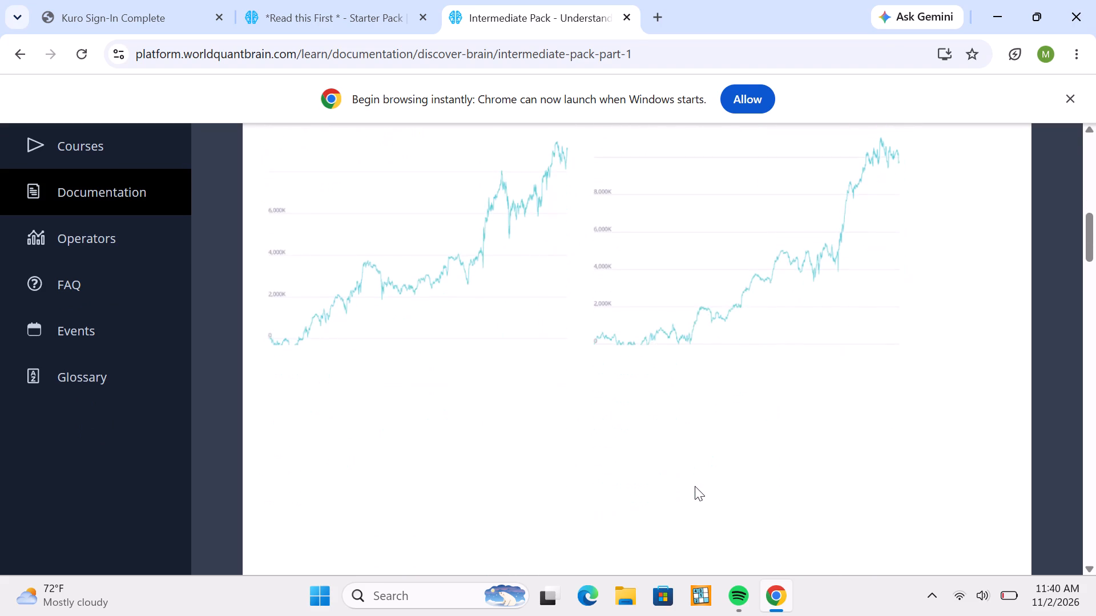
pyautogui.scroll(-6, 695, 486)
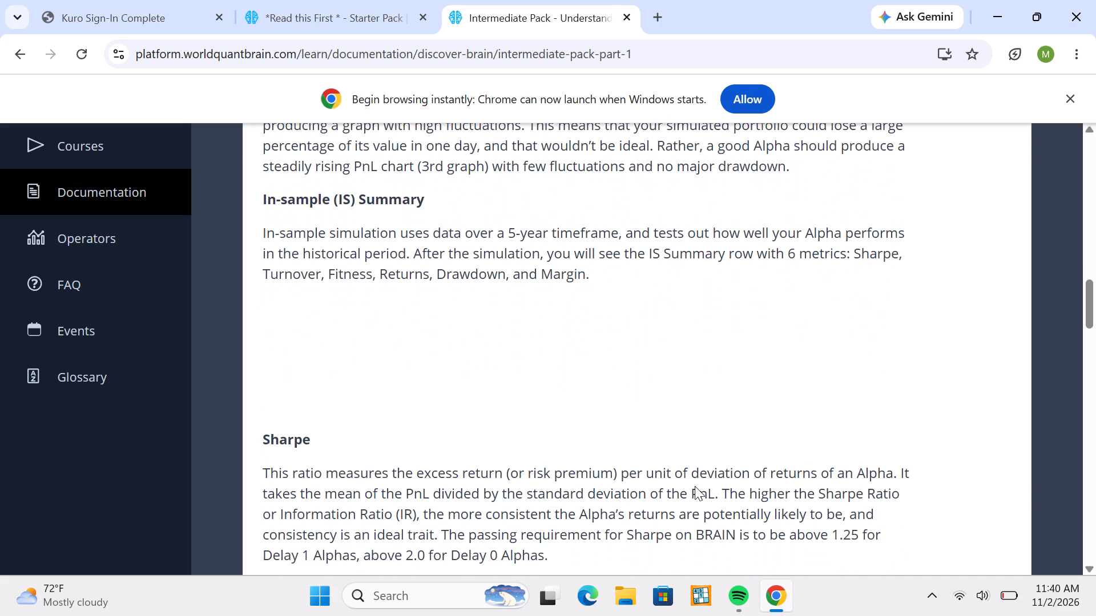
pyautogui.scroll(-6, 695, 486)
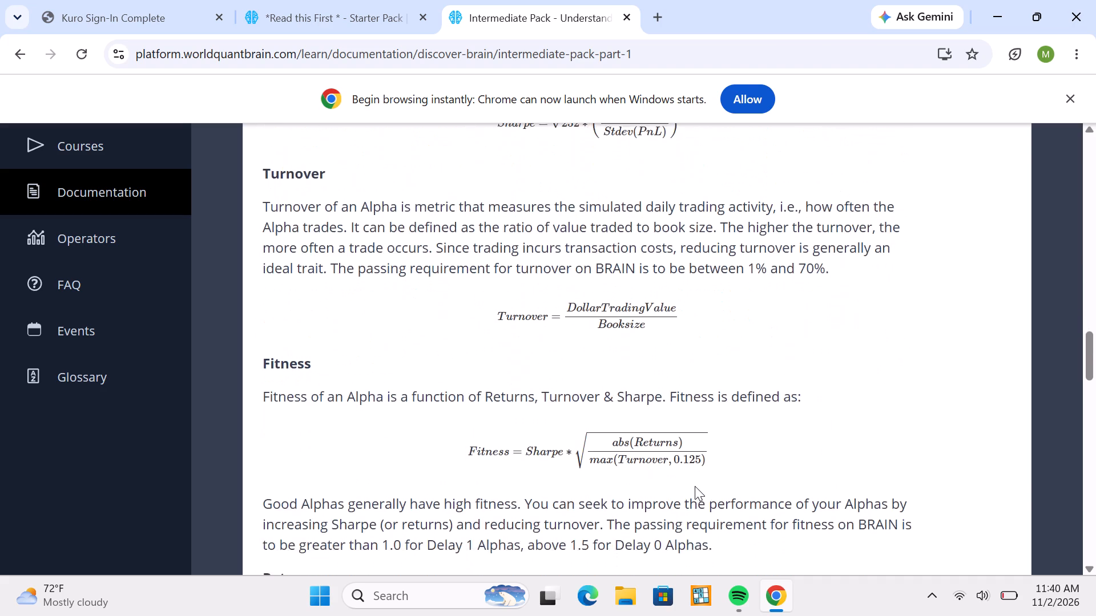
pyautogui.scroll(-7, 695, 486)
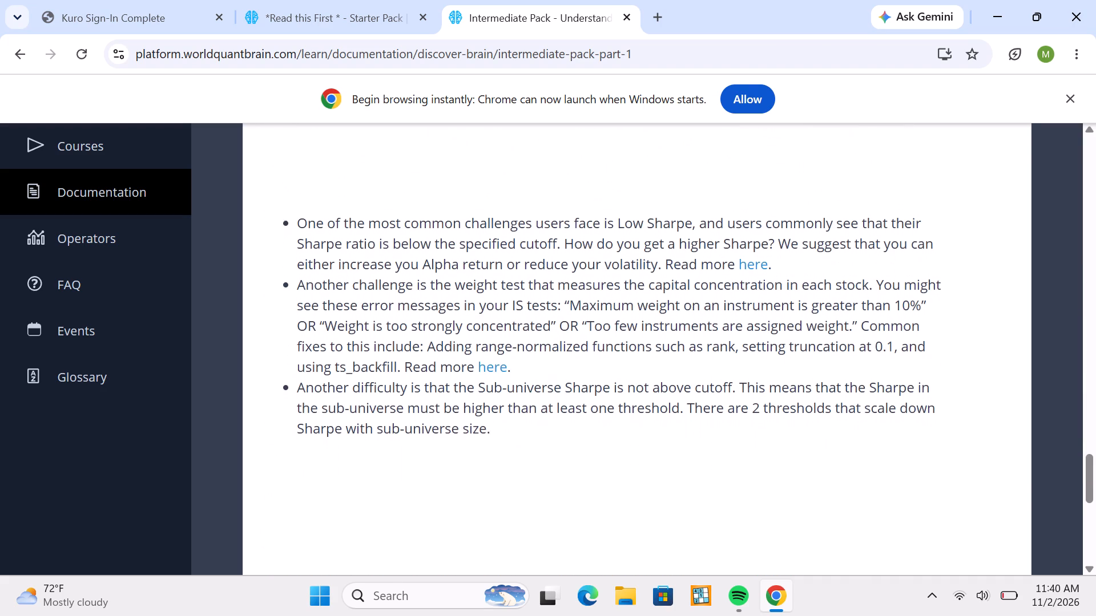
pyautogui.scroll(-5, 695, 486)
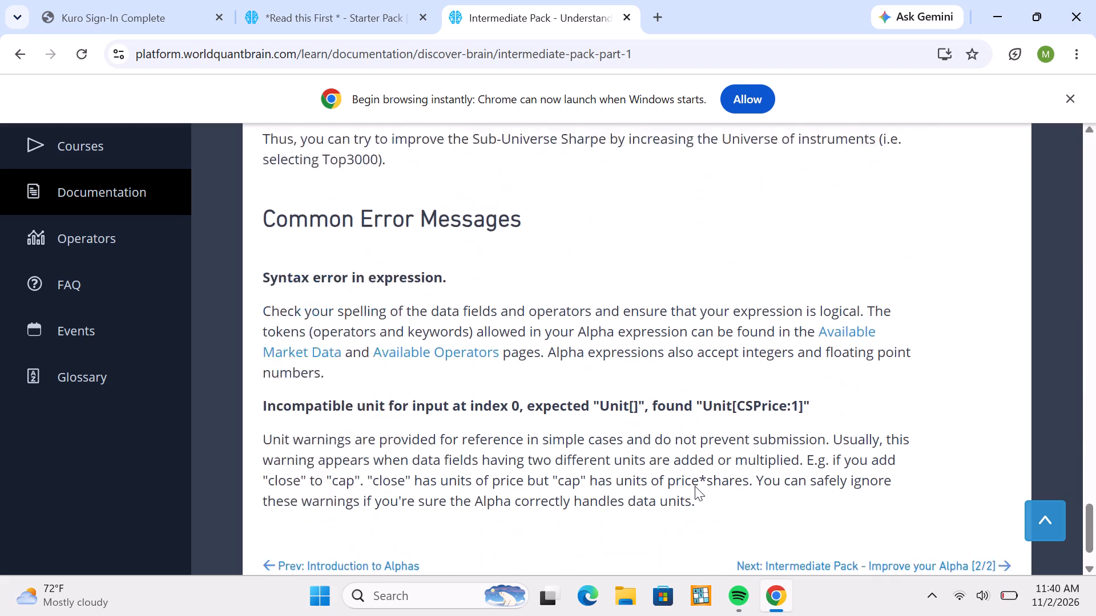
pyautogui.scroll(-2, 695, 486)
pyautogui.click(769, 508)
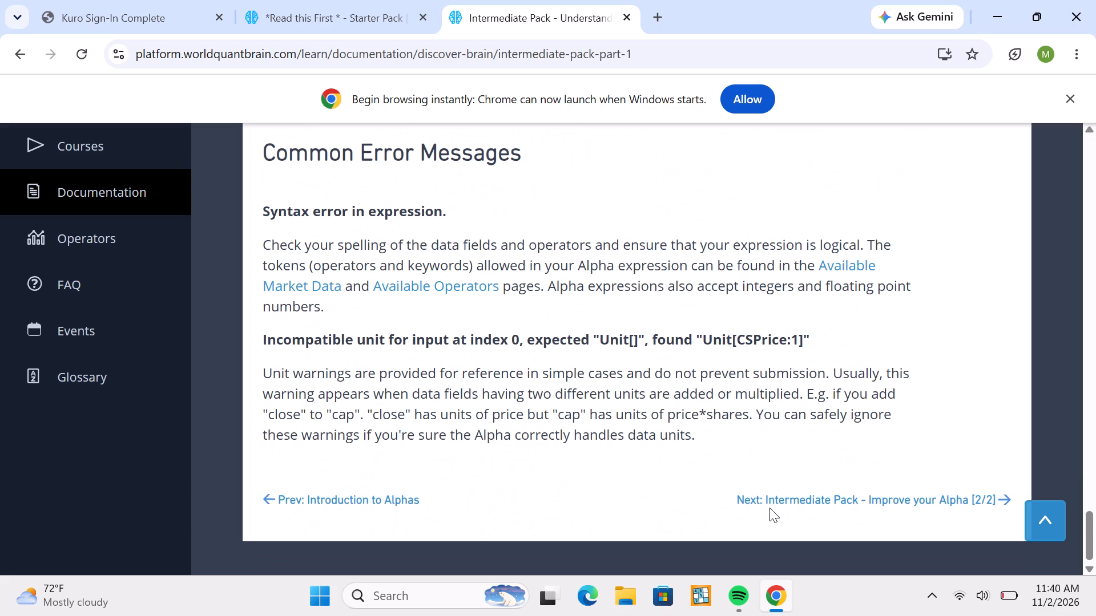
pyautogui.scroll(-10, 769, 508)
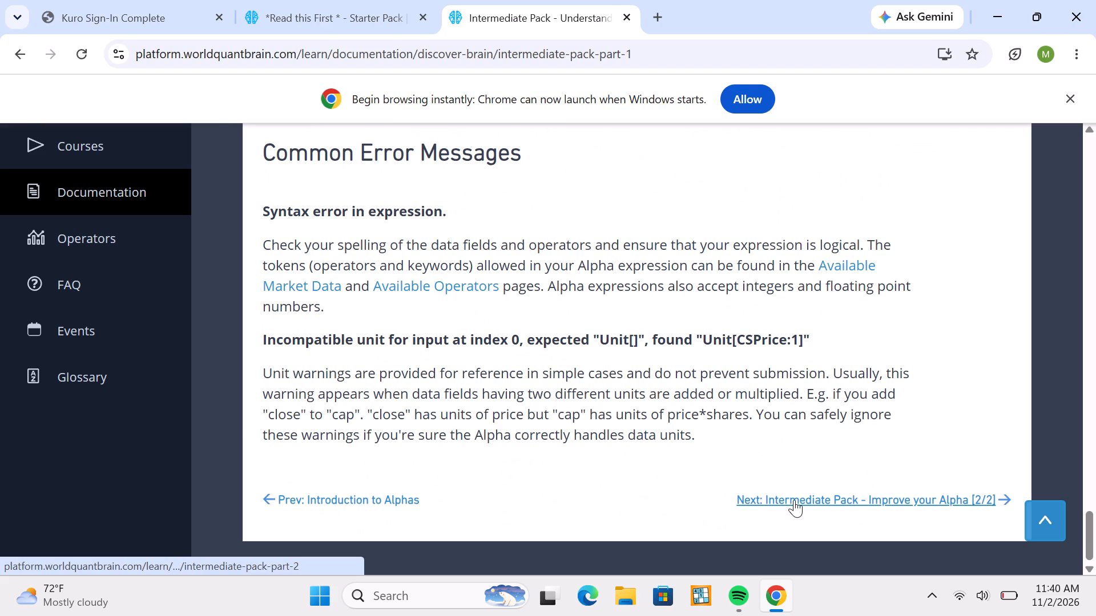
# Open "Intermediate Pack - Improve your Alpha [2/2]" and skim its guidance on operators and simulation settings through to the neutralization section.
pyautogui.click(794, 500)
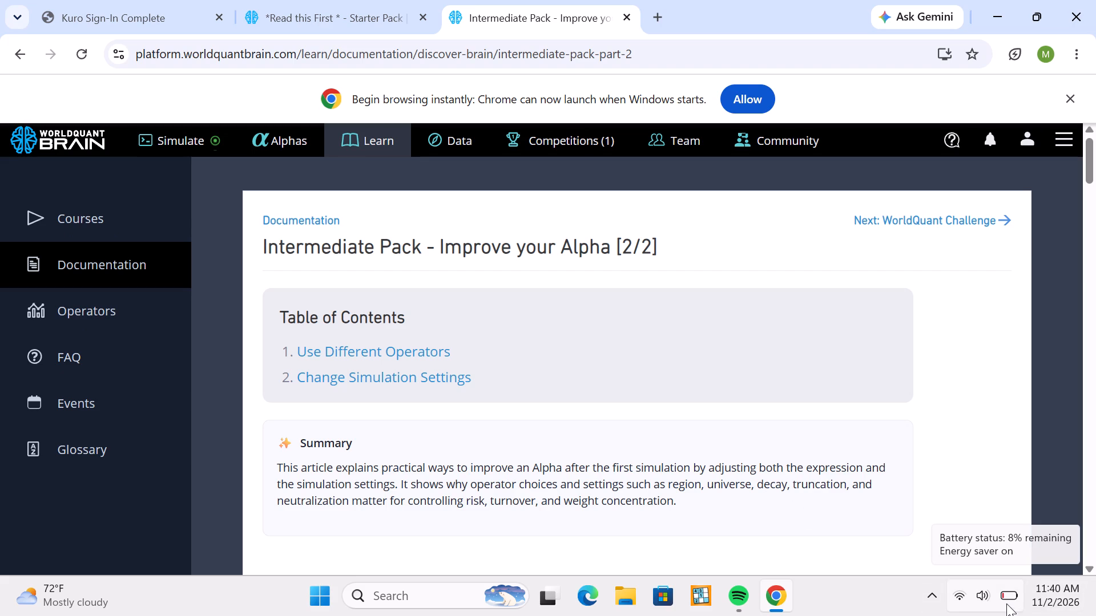
pyautogui.scroll(-6, 760, 452)
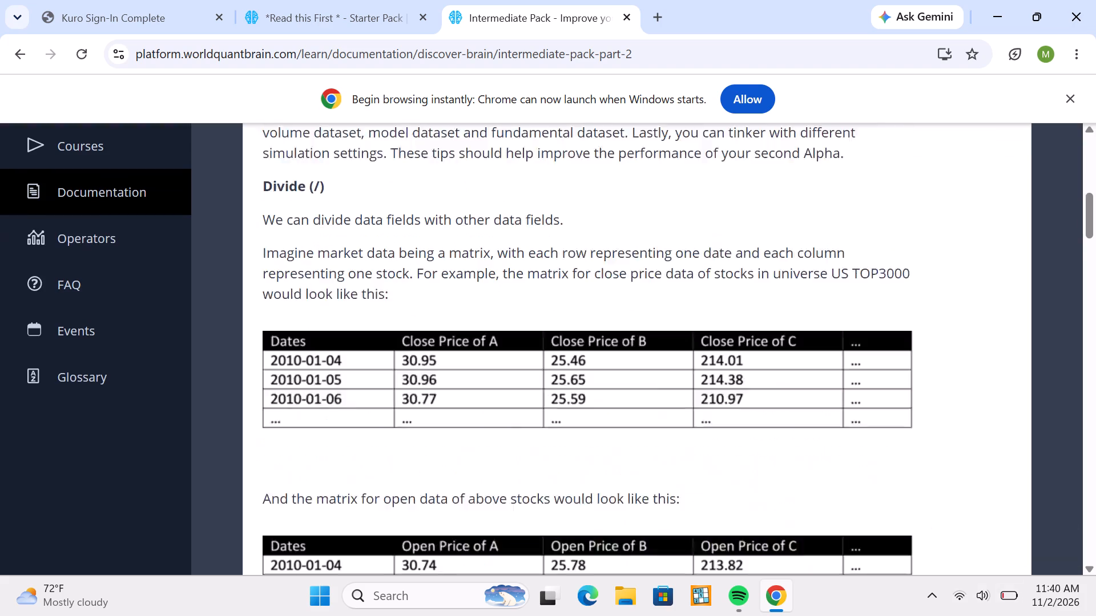
pyautogui.scroll(-8, 760, 452)
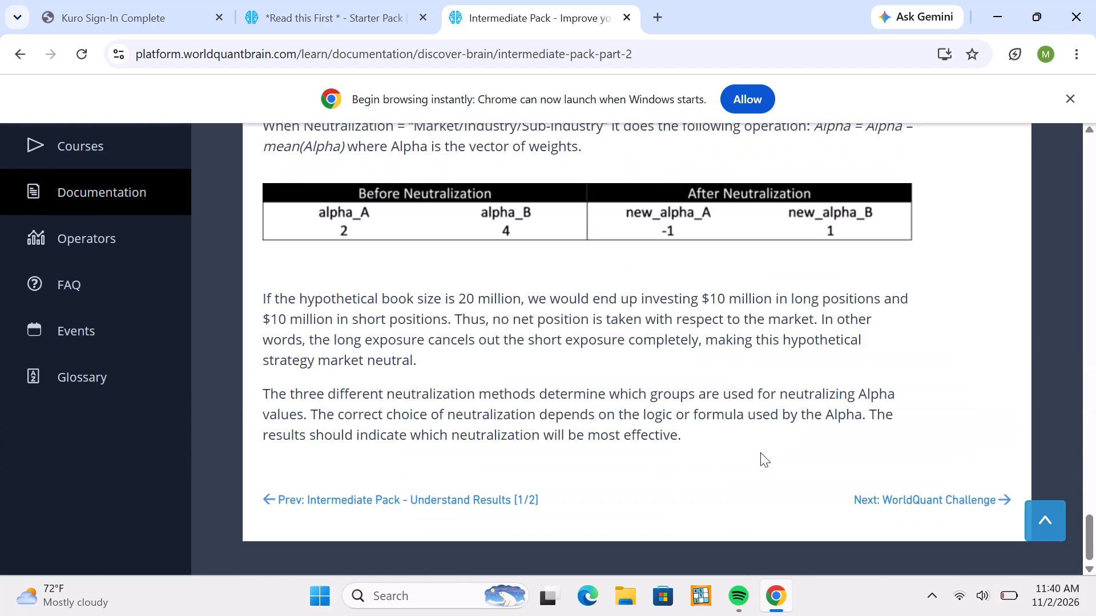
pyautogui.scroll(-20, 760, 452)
# Open the "WorldQuant Challenge" article and read its overview, scoring criteria, and quantity and quality factor details.
pyautogui.click(876, 507)
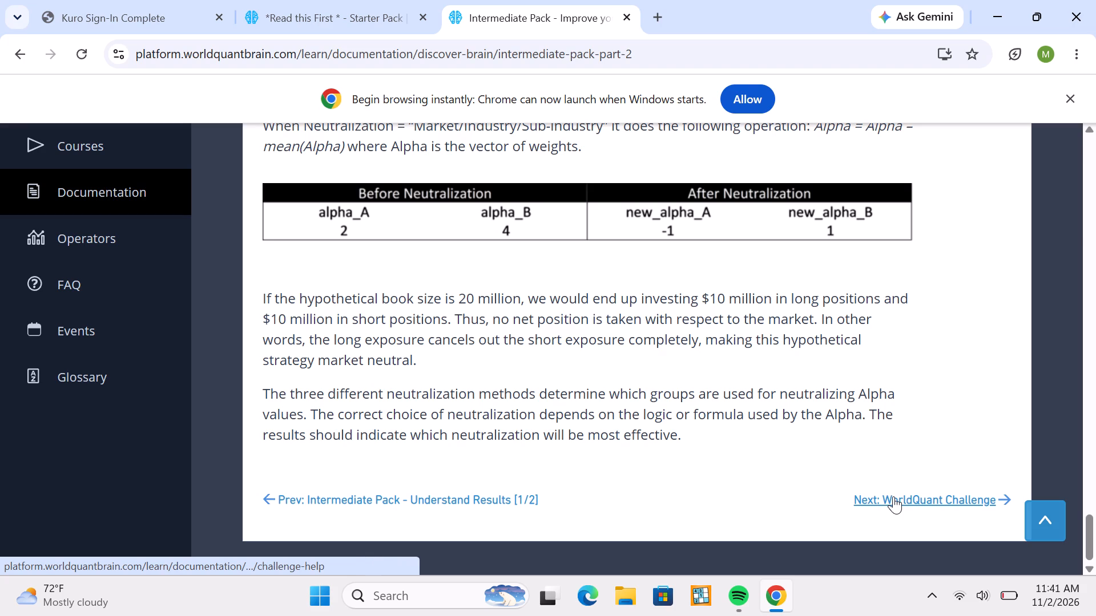
pyautogui.click(893, 496)
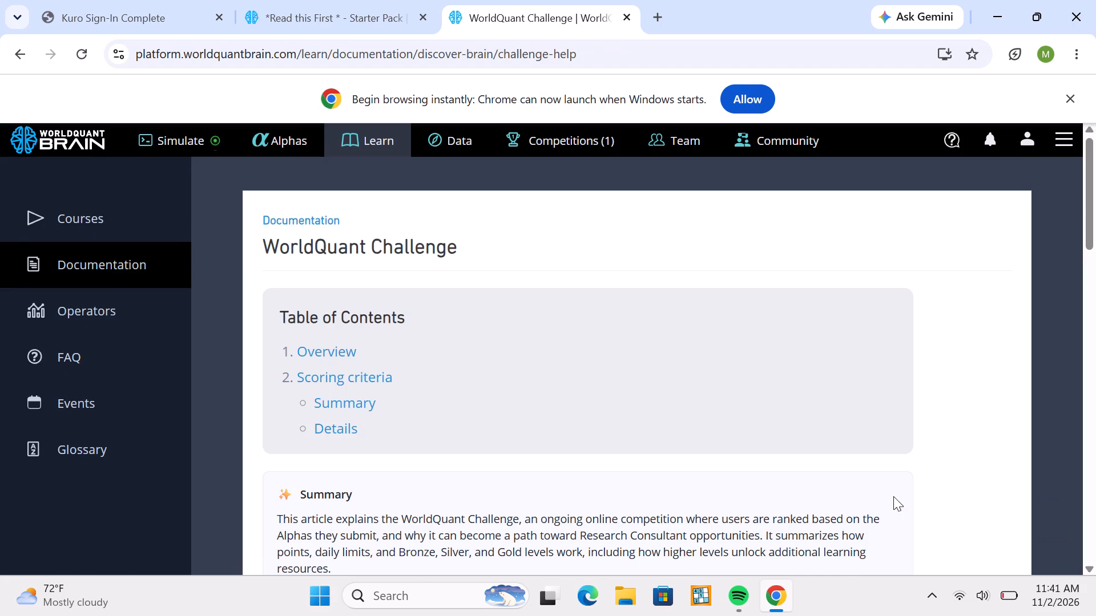
pyautogui.scroll(-6, 771, 429)
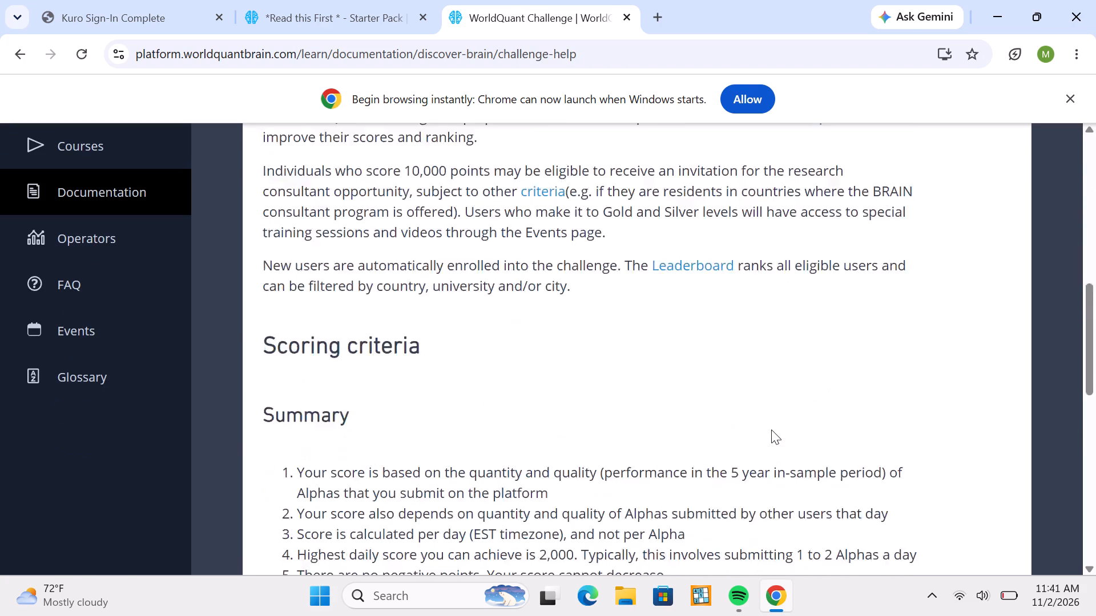
pyautogui.scroll(-3, 771, 429)
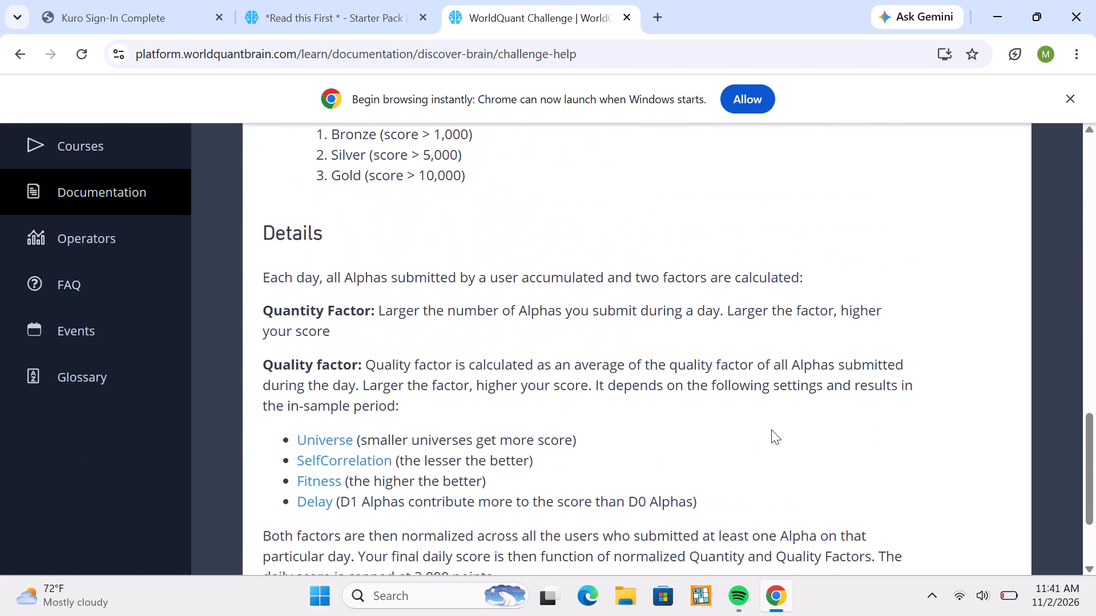
pyautogui.scroll(-6, 771, 429)
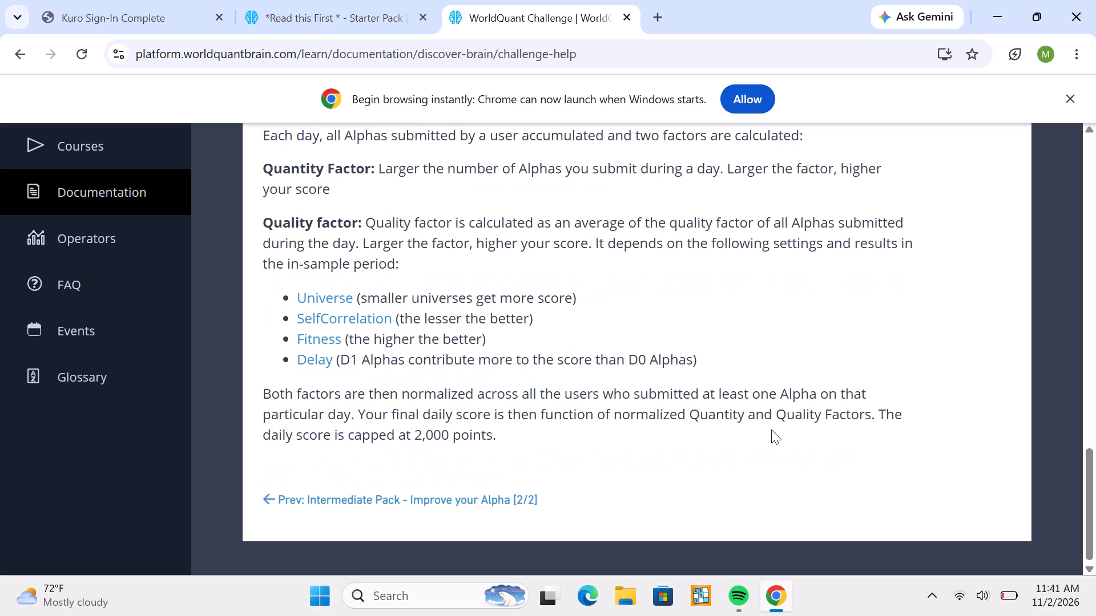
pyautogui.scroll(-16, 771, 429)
# Return to the documentation overview and open the "Simulate your first Alpha" article under Create Alphas.
pyautogui.scroll(9, 433, 296)
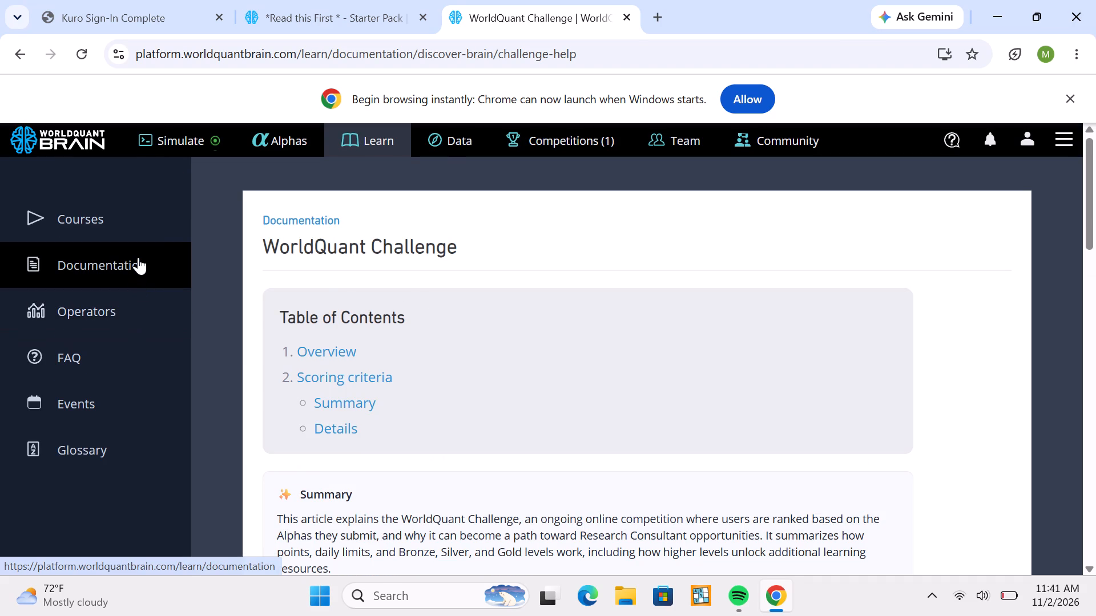
pyautogui.click(138, 257)
pyautogui.scroll(-2, 430, 434)
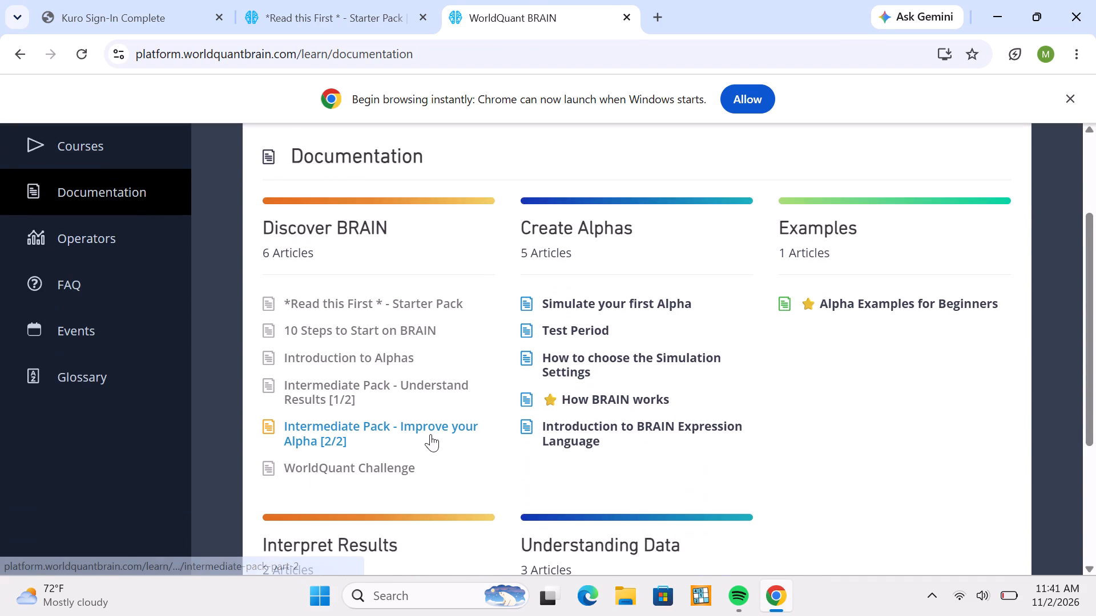
pyautogui.click(587, 311)
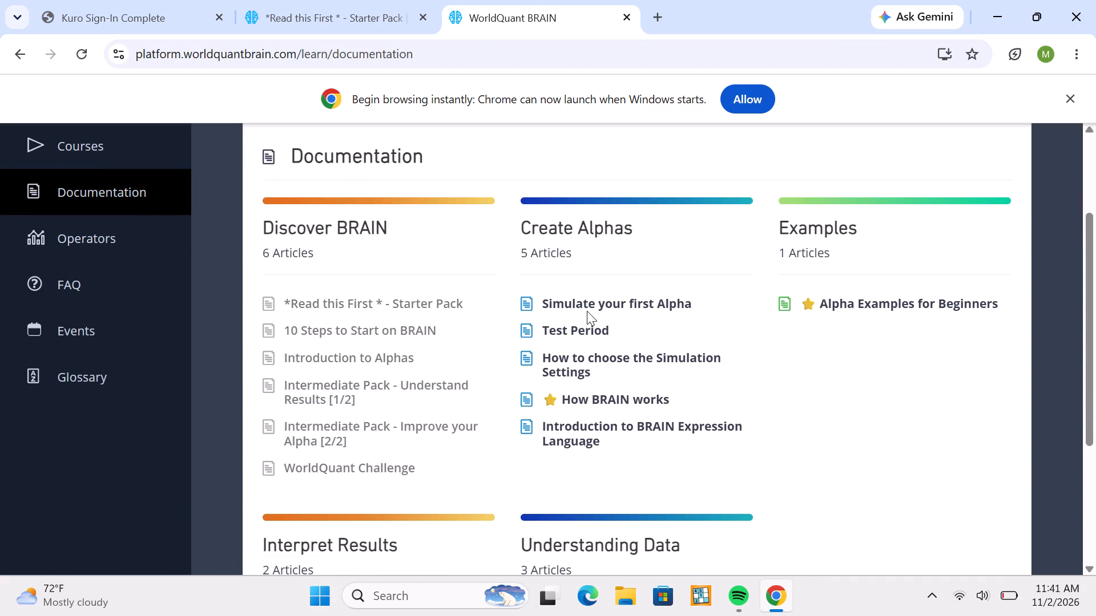
pyautogui.click(587, 299)
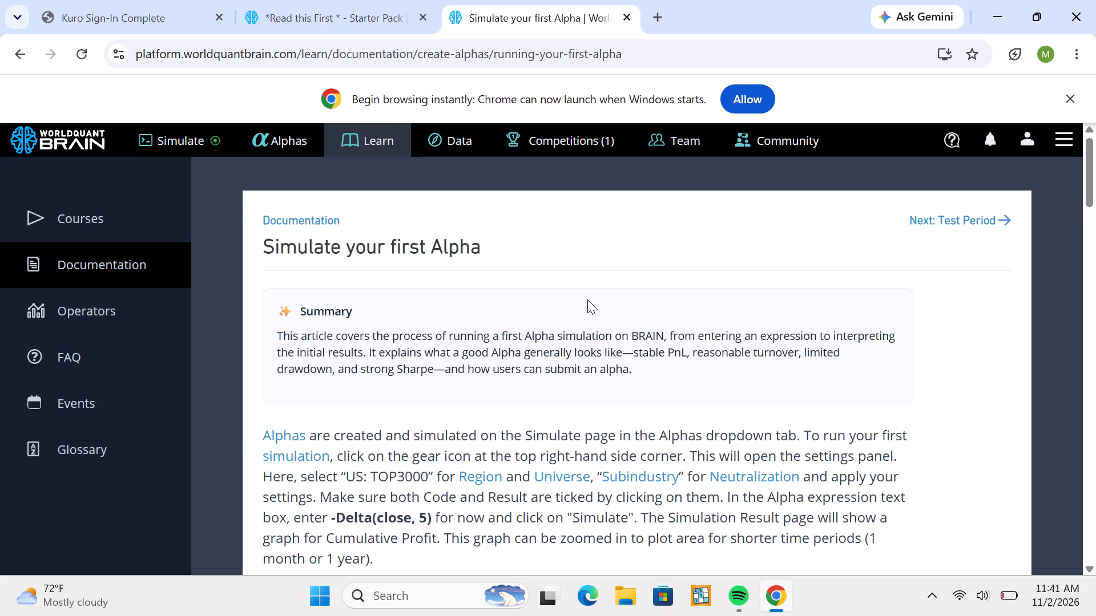
# Read the article's guidance on result graphs, the criteria for a good Alpha, and the -ts_delta(close, 5) example's settings and IS Summary.
pyautogui.scroll(-5, 587, 299)
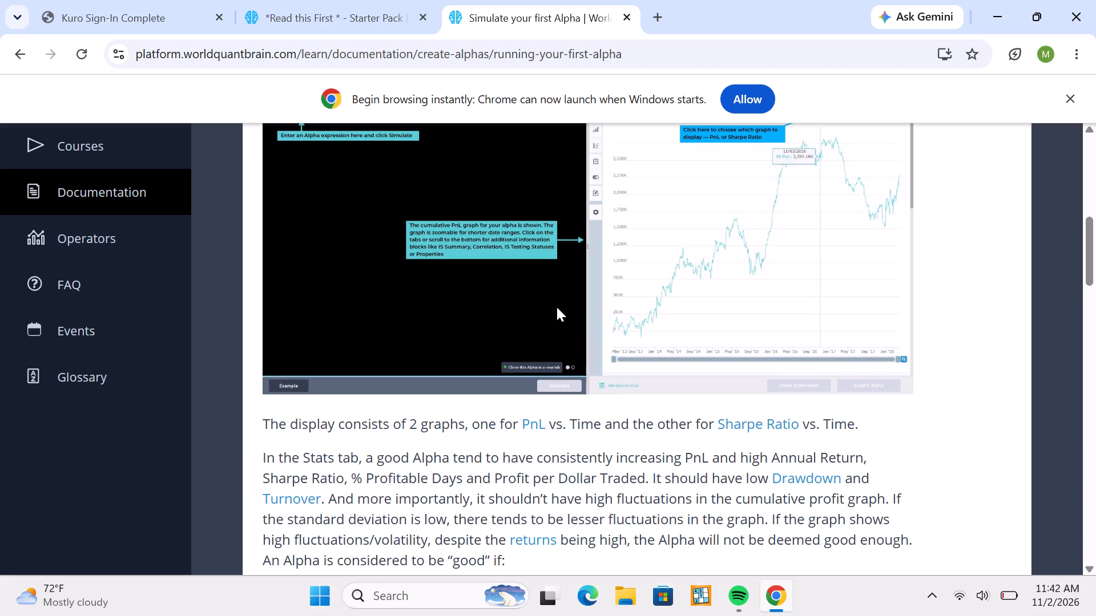
pyautogui.scroll(-5, 557, 307)
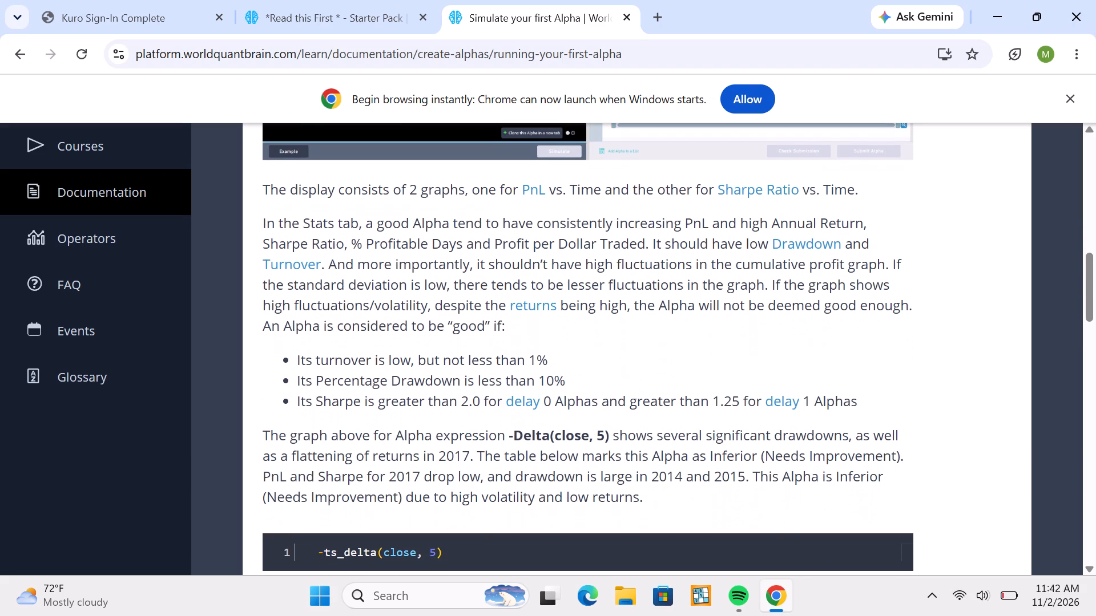
pyautogui.scroll(-1, 557, 307)
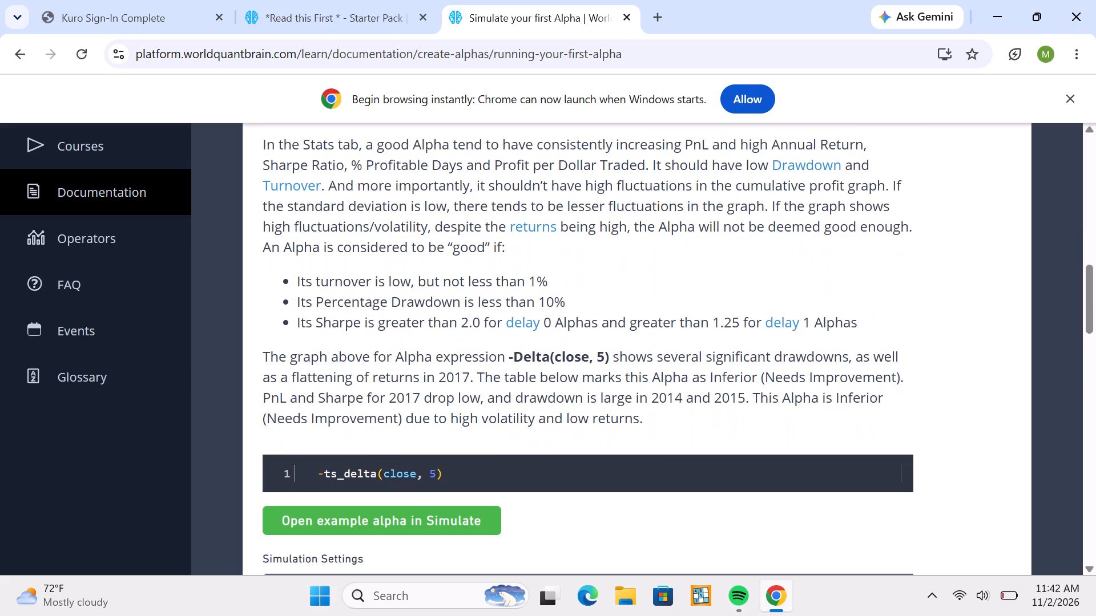
pyautogui.scroll(-1, 557, 307)
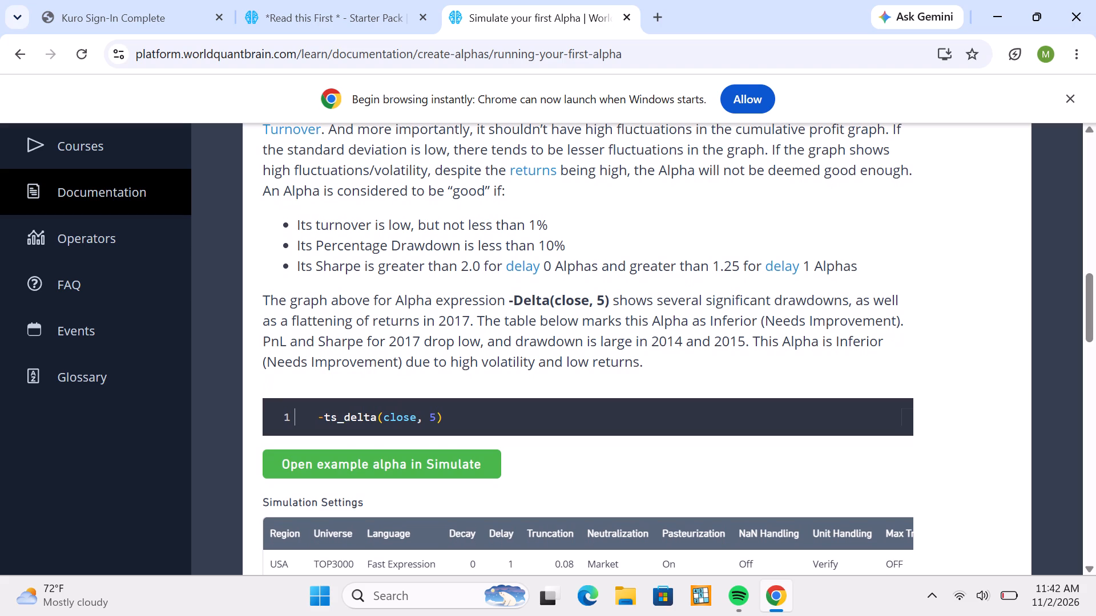
pyautogui.scroll(-1, 557, 307)
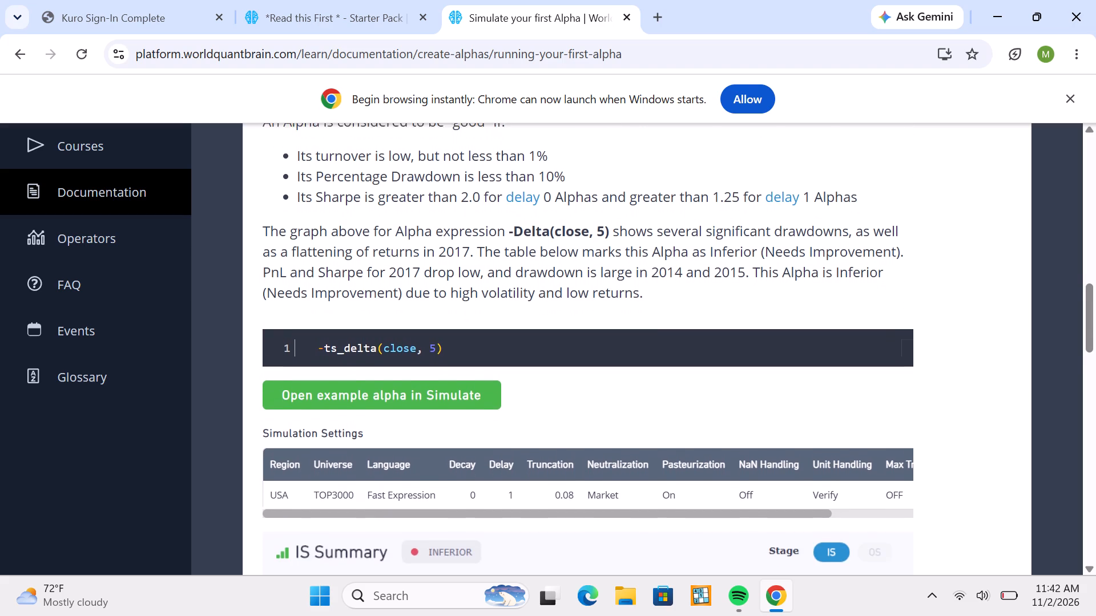
pyautogui.scroll(-3, 557, 307)
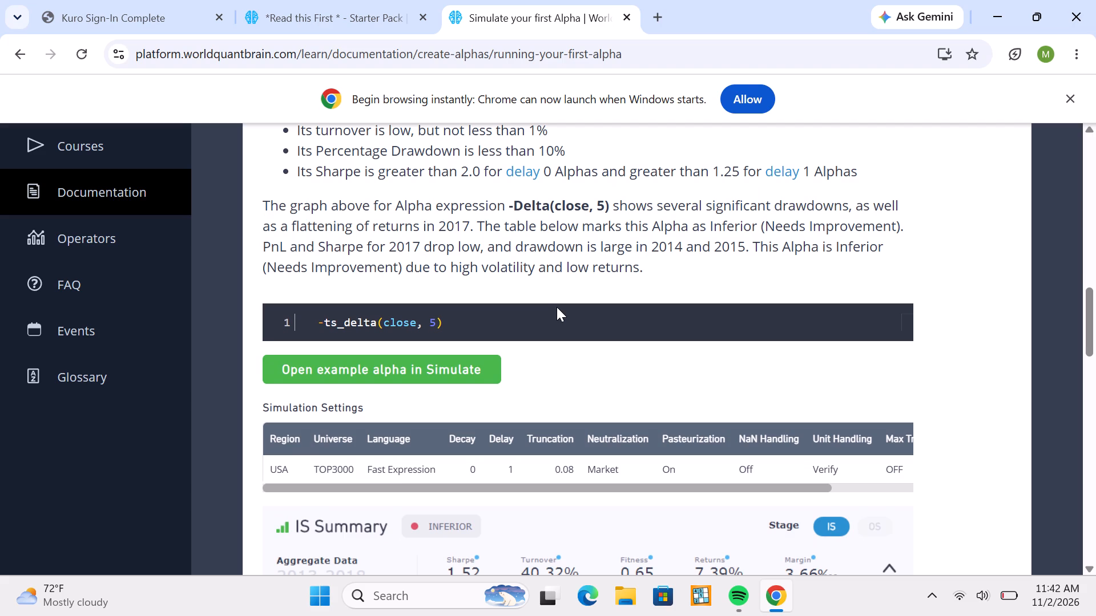
pyautogui.scroll(-1, 557, 307)
pyautogui.scroll(-1, 517, 418)
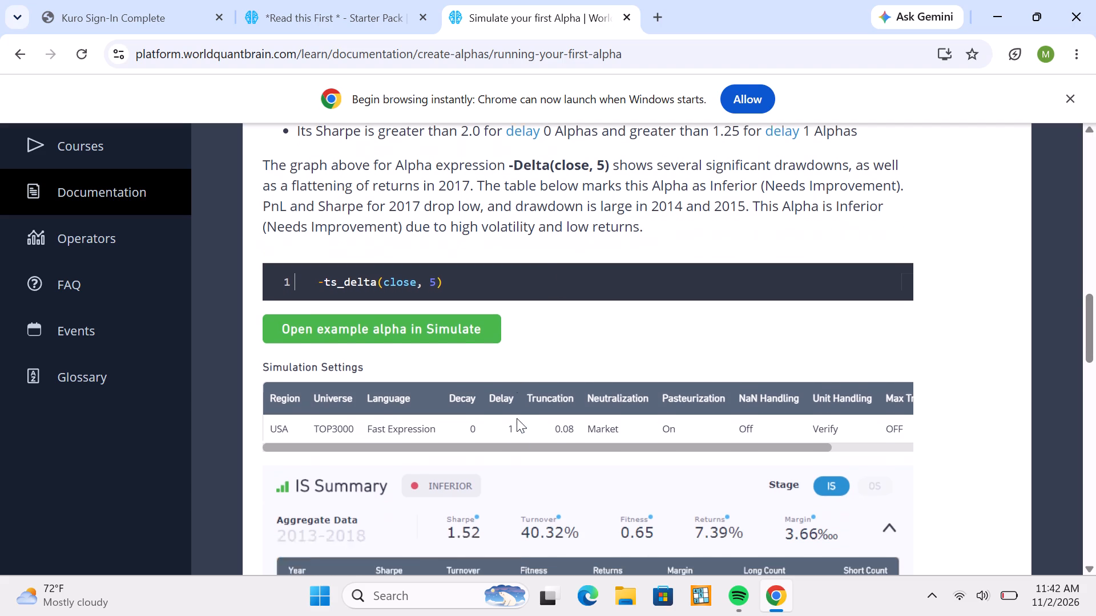
pyautogui.scroll(-2, 517, 418)
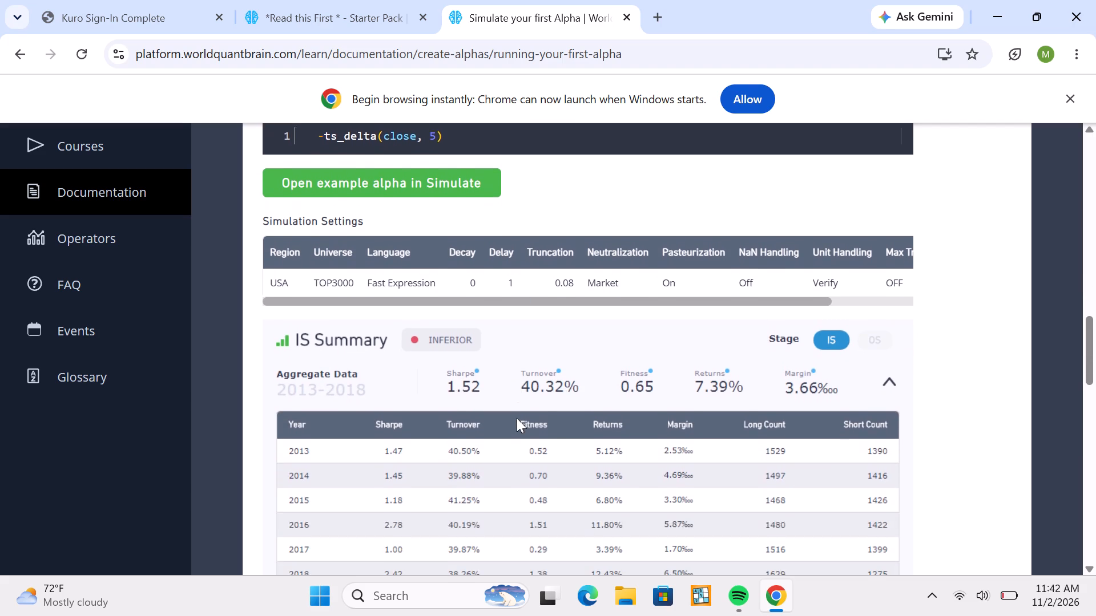
pyautogui.scroll(-1, 517, 418)
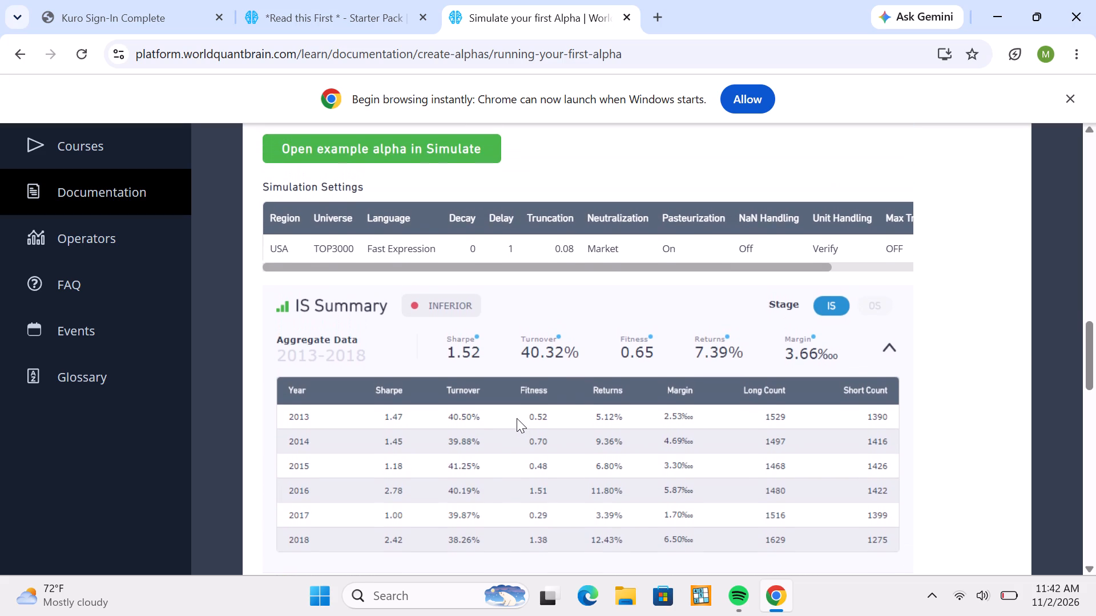
pyautogui.click(517, 418)
# Skim the rest of the article, covering correlation, Alpha Properties and submission for the OS test.
pyautogui.scroll(2, 394, 310)
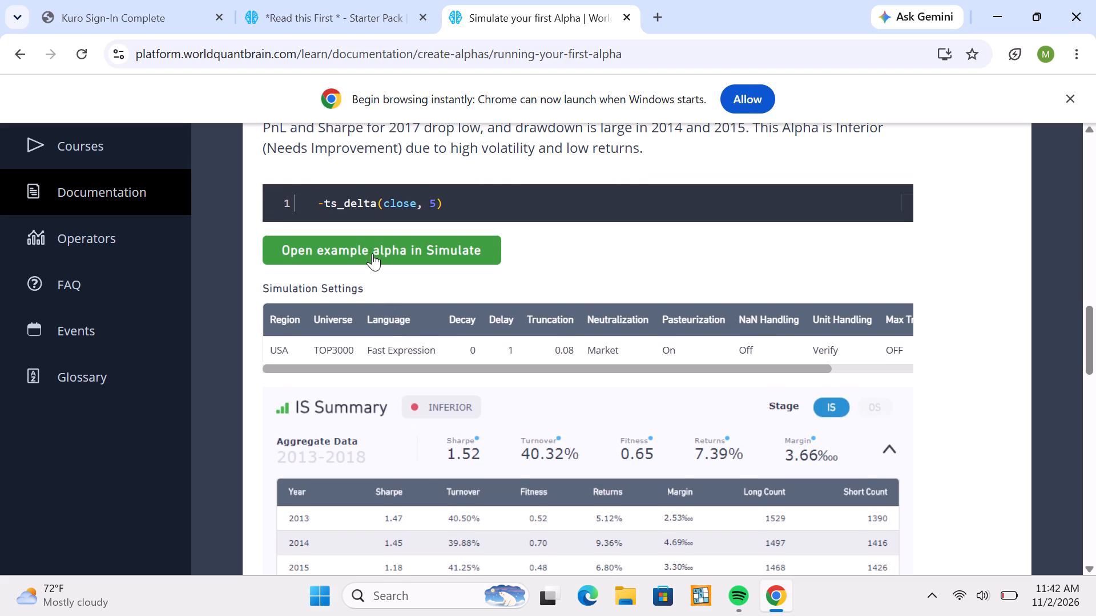
pyautogui.scroll(-5, 372, 252)
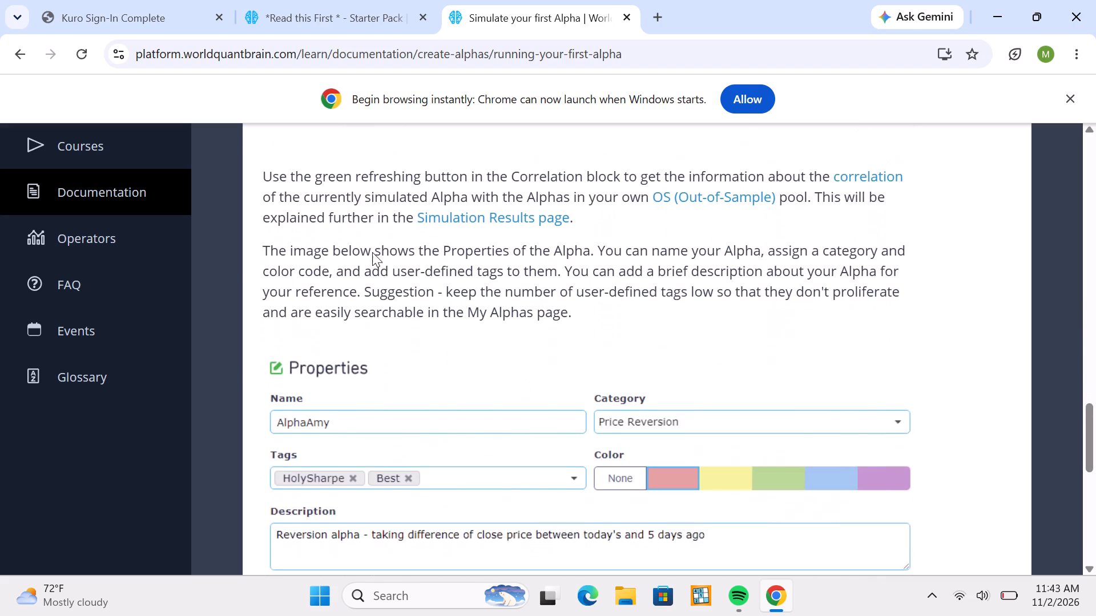
pyautogui.scroll(-4, 372, 252)
pyautogui.scroll(4, 372, 252)
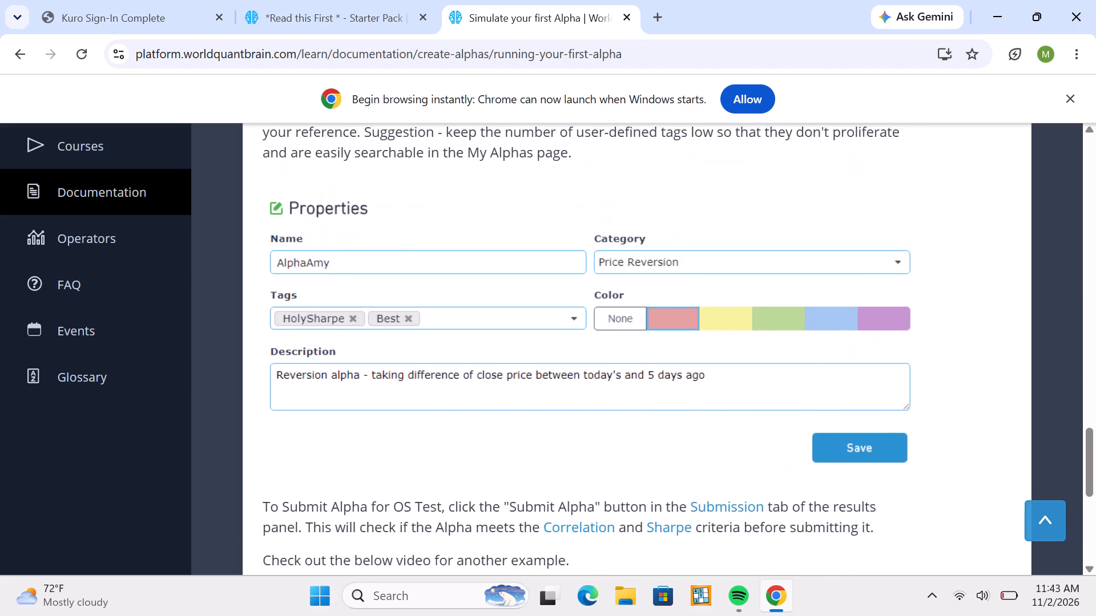
# Open the article's -ts_delta(close, 5) example alpha in Simulate and run its simulation.
pyautogui.scroll(4, 372, 252)
pyautogui.scroll(-2, 372, 252)
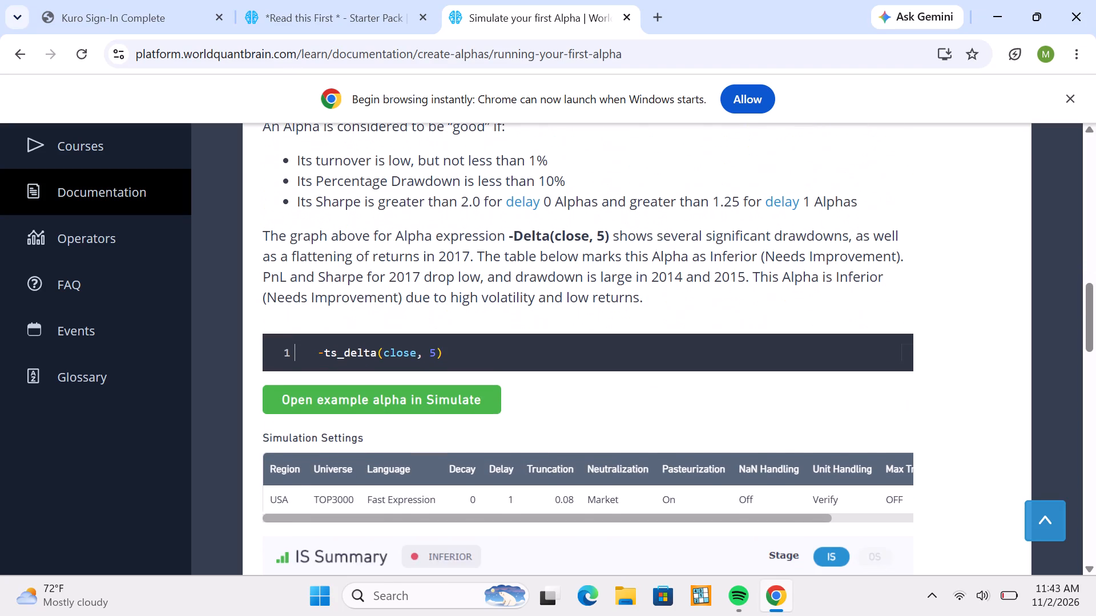
pyautogui.scroll(-1, 372, 252)
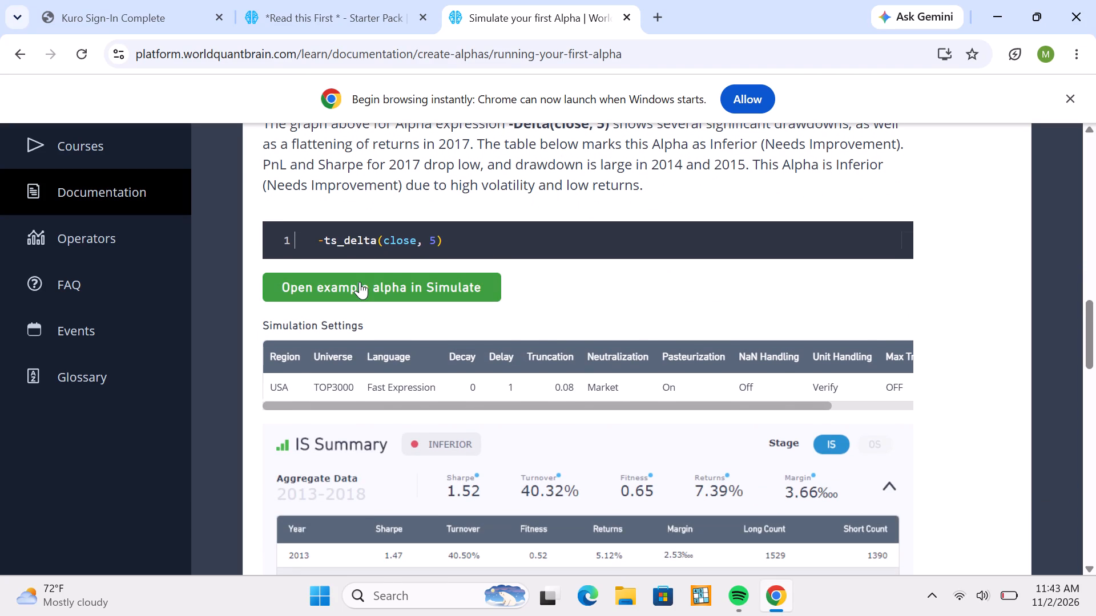
pyautogui.click(359, 282)
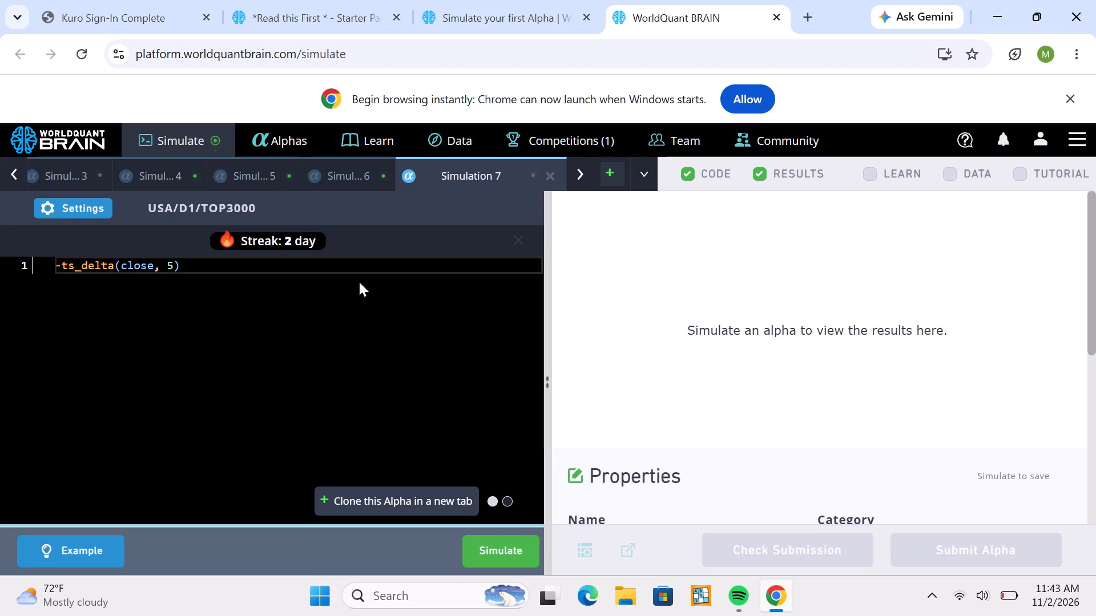
pyautogui.scroll(-1, 359, 282)
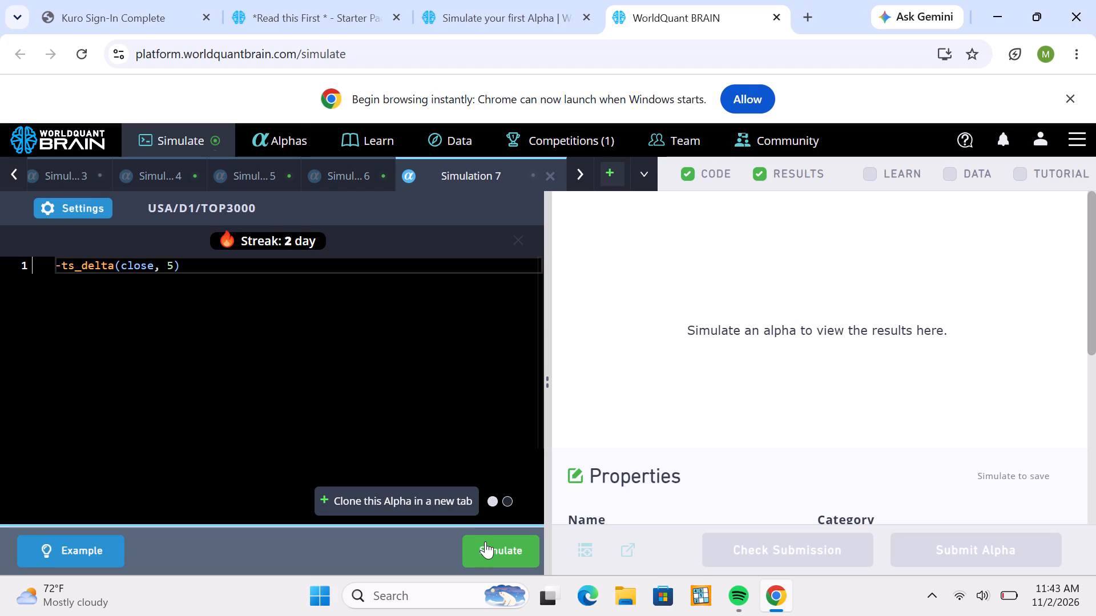
pyautogui.click(485, 541)
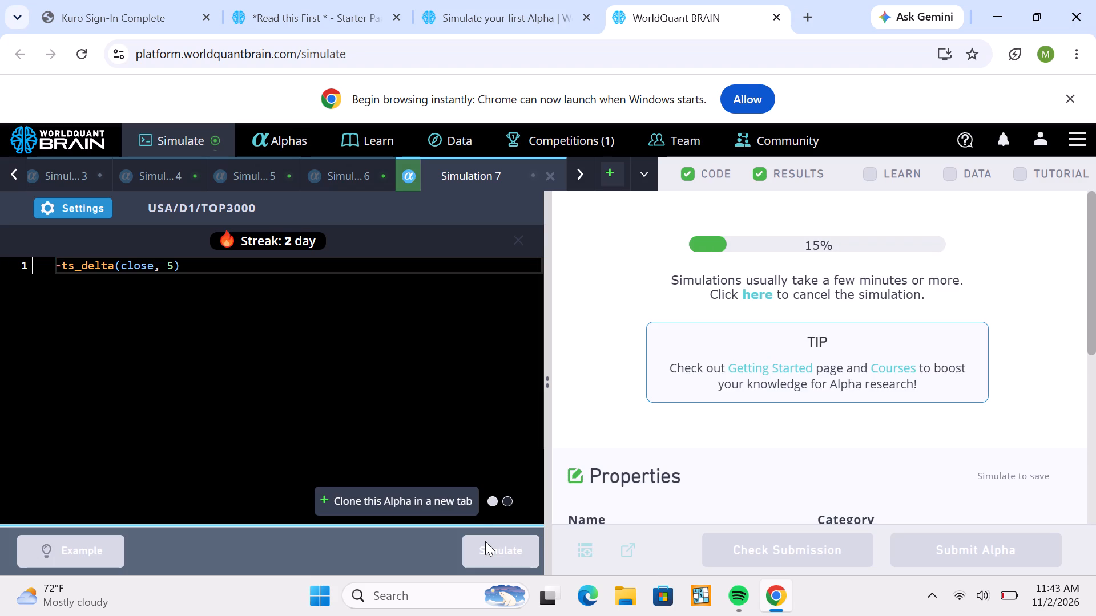
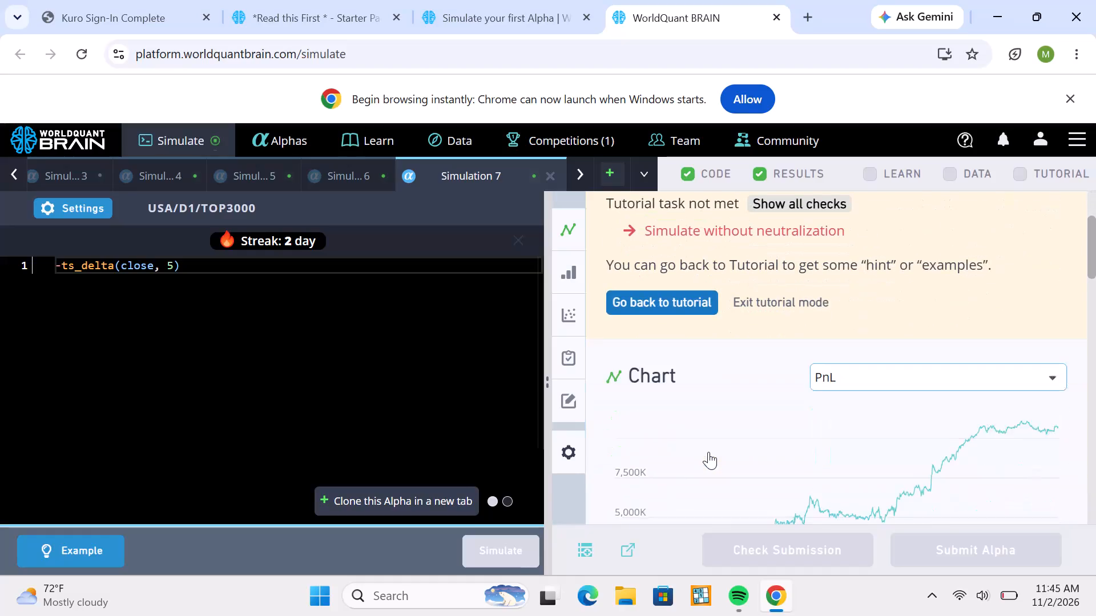
# Review the PnL chart and the IS Summary's aggregate and yearly figures for the -ts_delta(close, 5) simulation.
pyautogui.scroll(-3, 708, 452)
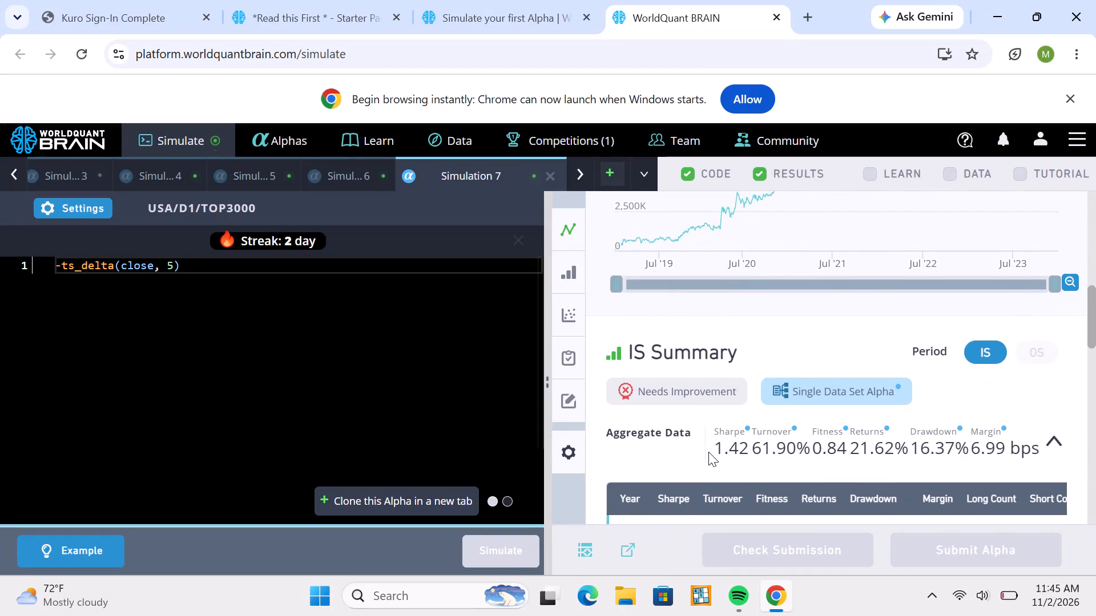
pyautogui.scroll(-2, 708, 452)
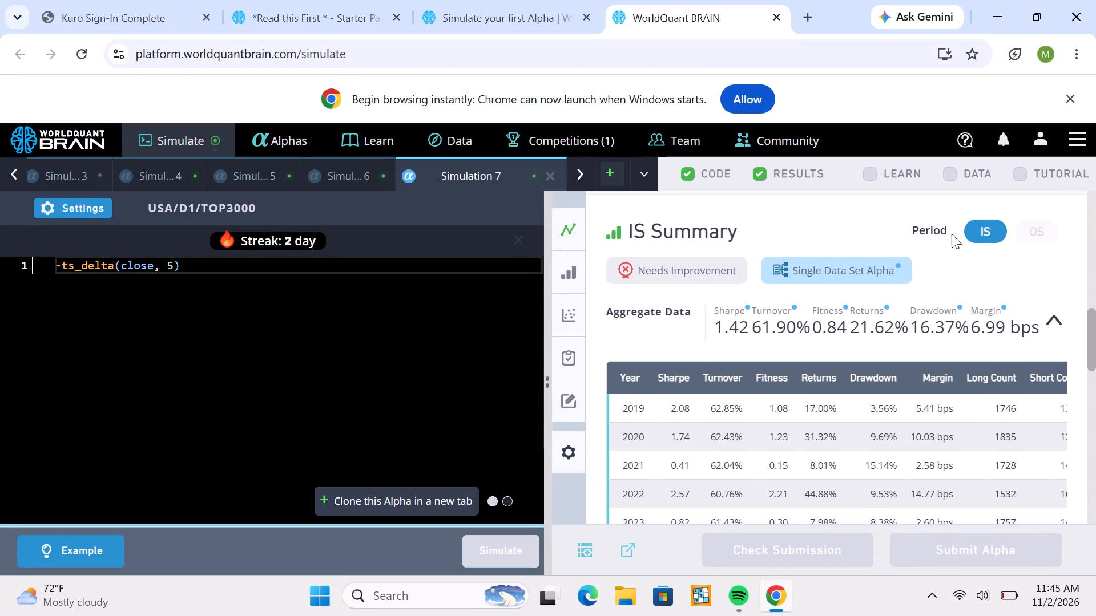
# Open the simulator's tutorial and read "What's going on in the platform?", from positions and expression calculation through the Neutralization None task.
pyautogui.click(1024, 176)
pyautogui.scroll(-1, 835, 419)
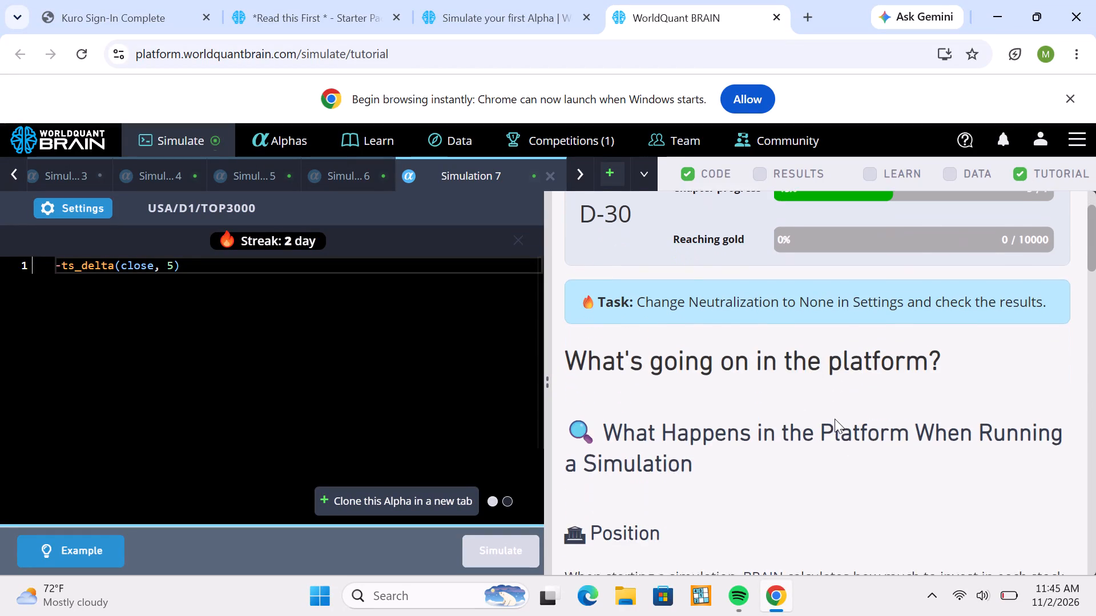
pyautogui.scroll(-5, 835, 419)
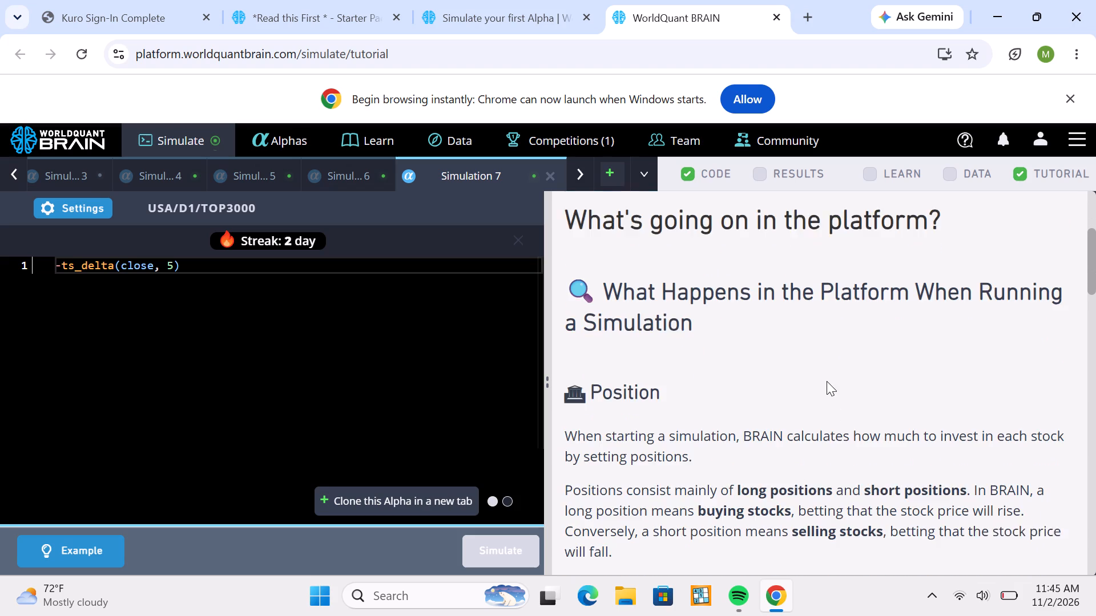
pyautogui.scroll(-5, 827, 381)
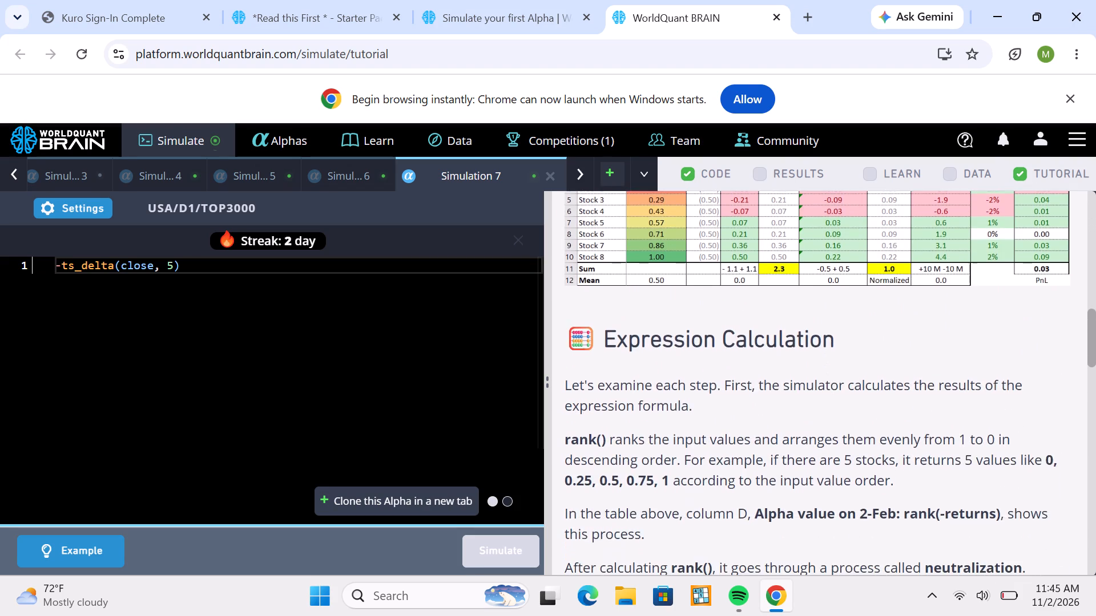
pyautogui.scroll(-6, 827, 381)
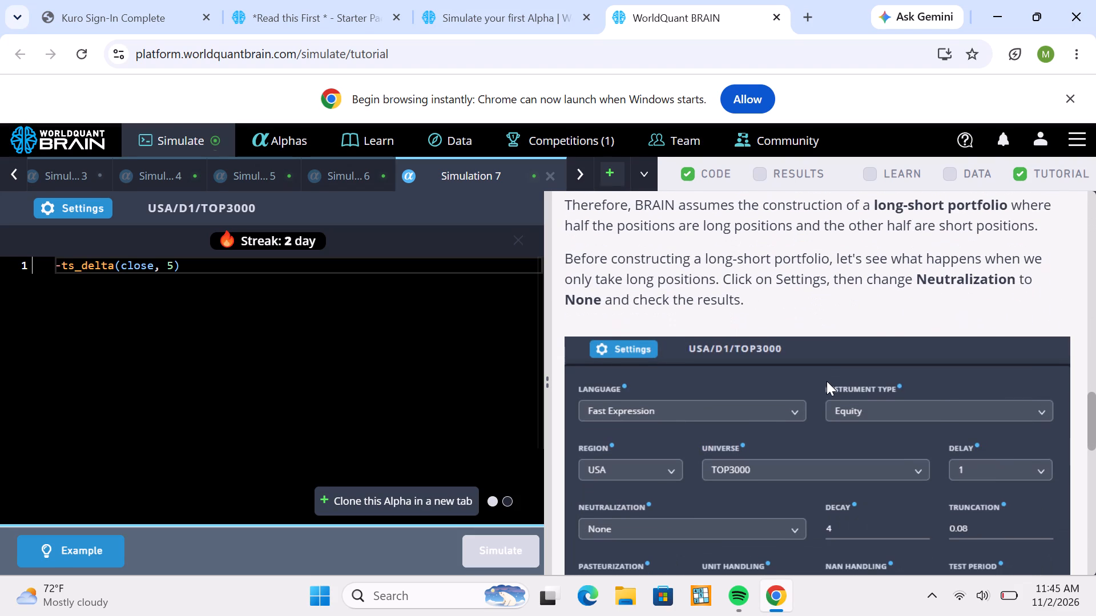
pyautogui.scroll(-4, 827, 381)
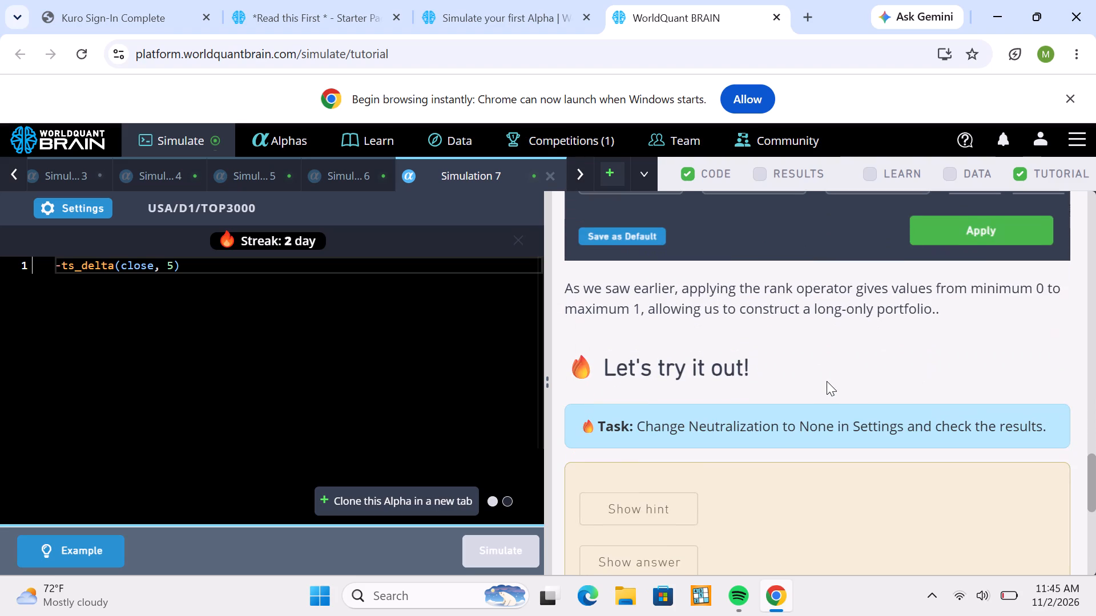